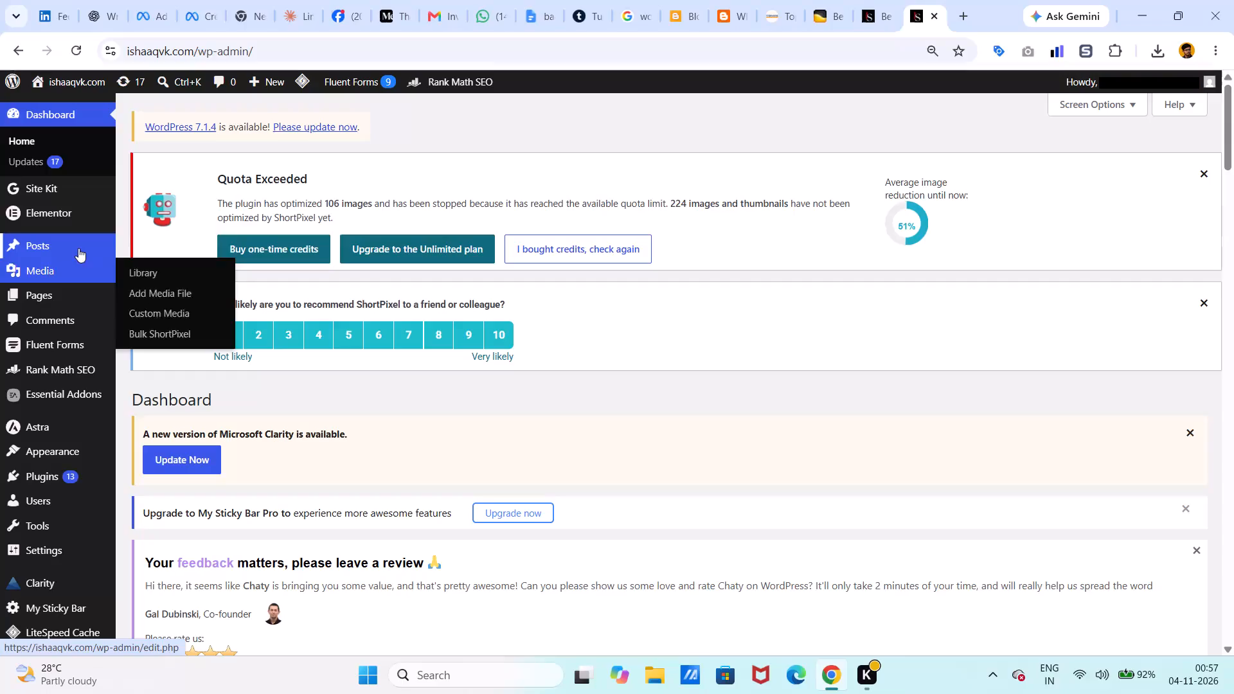
# Open the PAID ADS post from the list of all posts for editing.
pyautogui.click(153, 243)
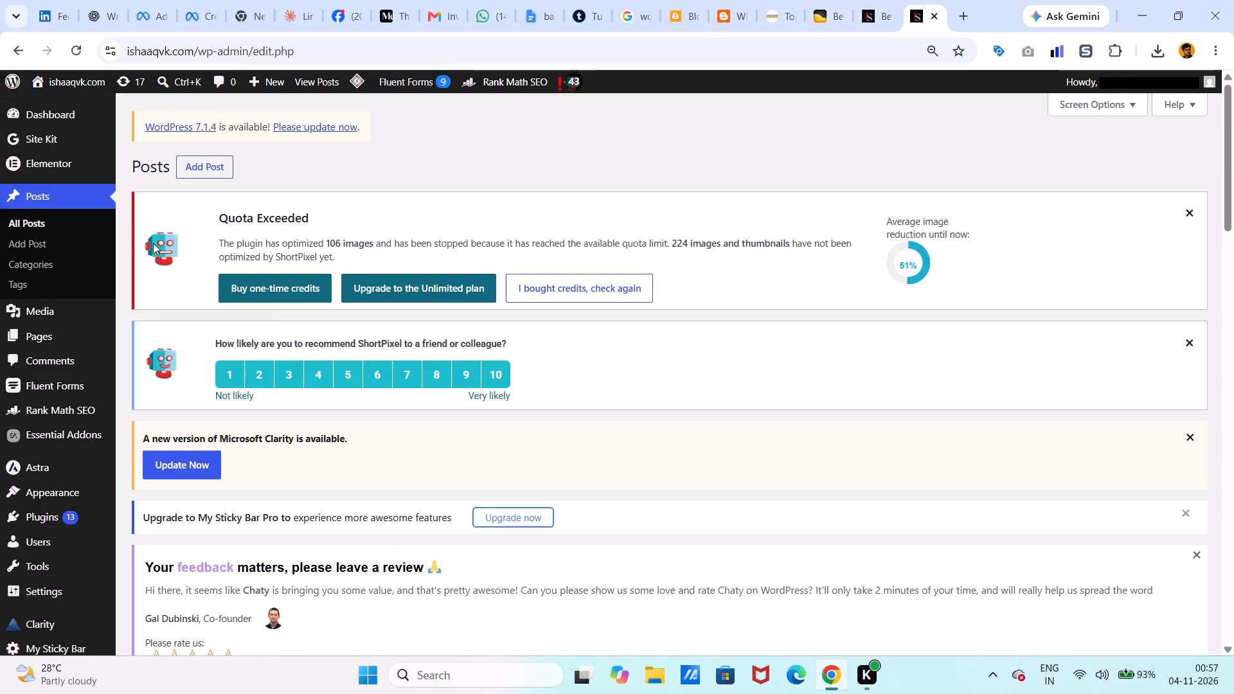
pyautogui.scroll(-1, 283, 341)
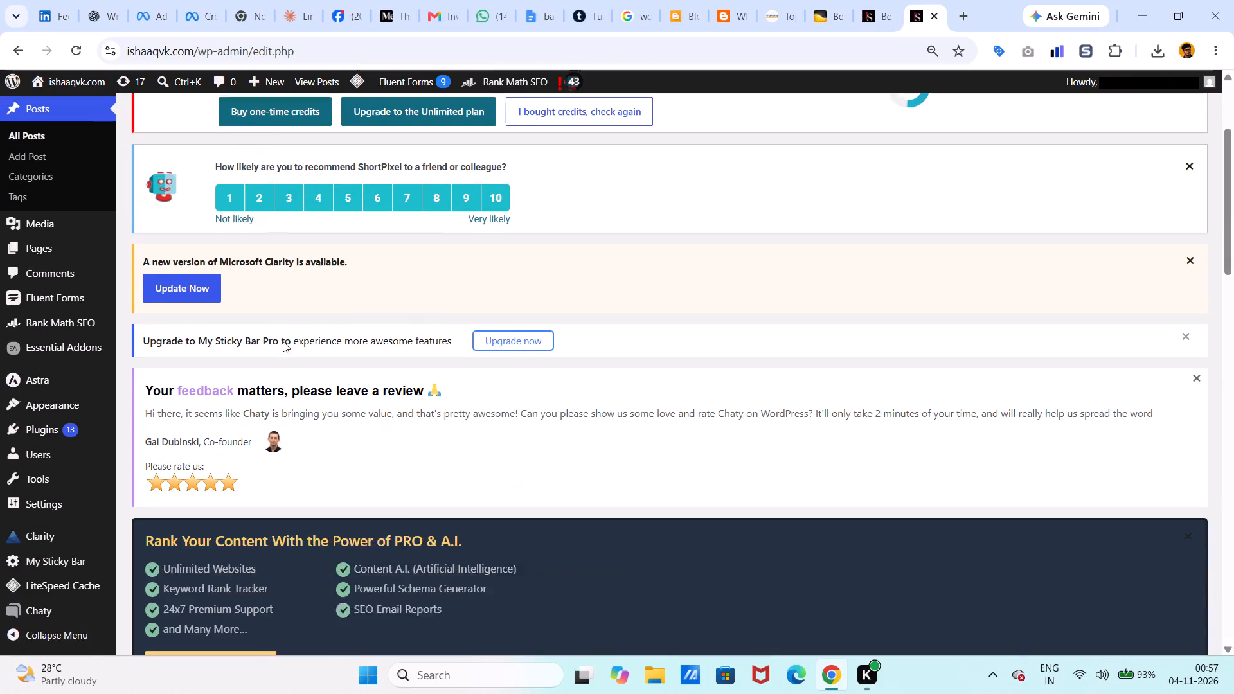
pyautogui.scroll(-5, 283, 341)
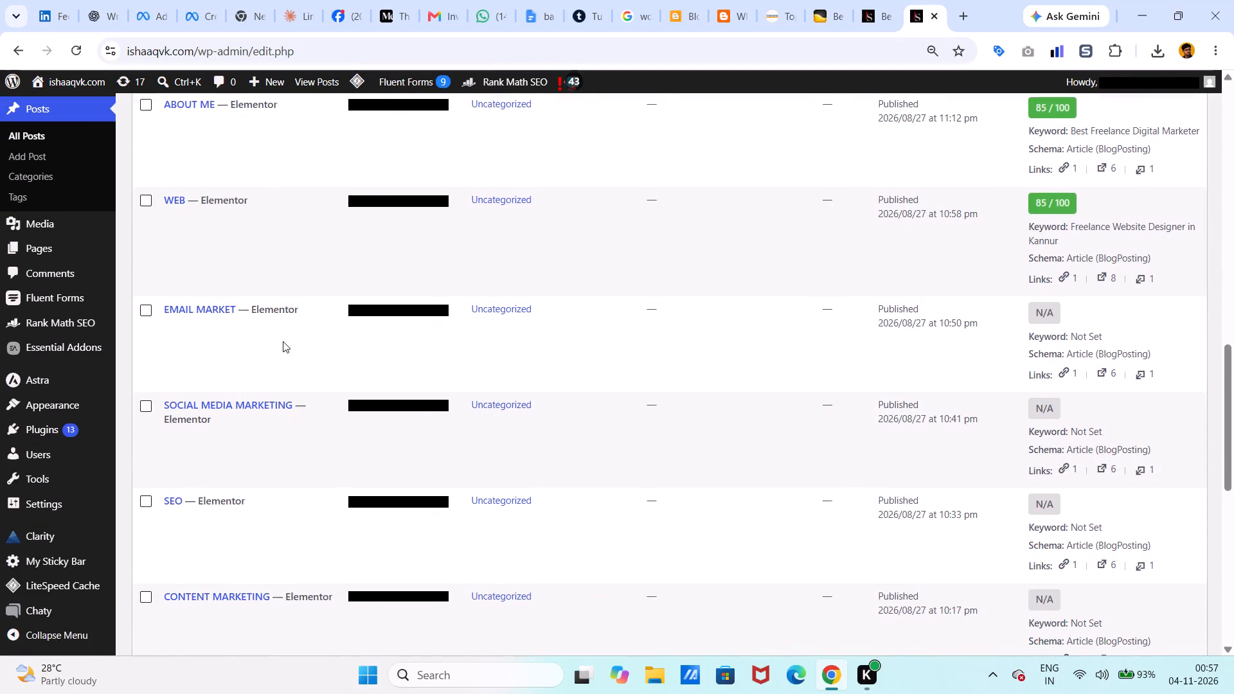
pyautogui.hscroll(1, 283, 341)
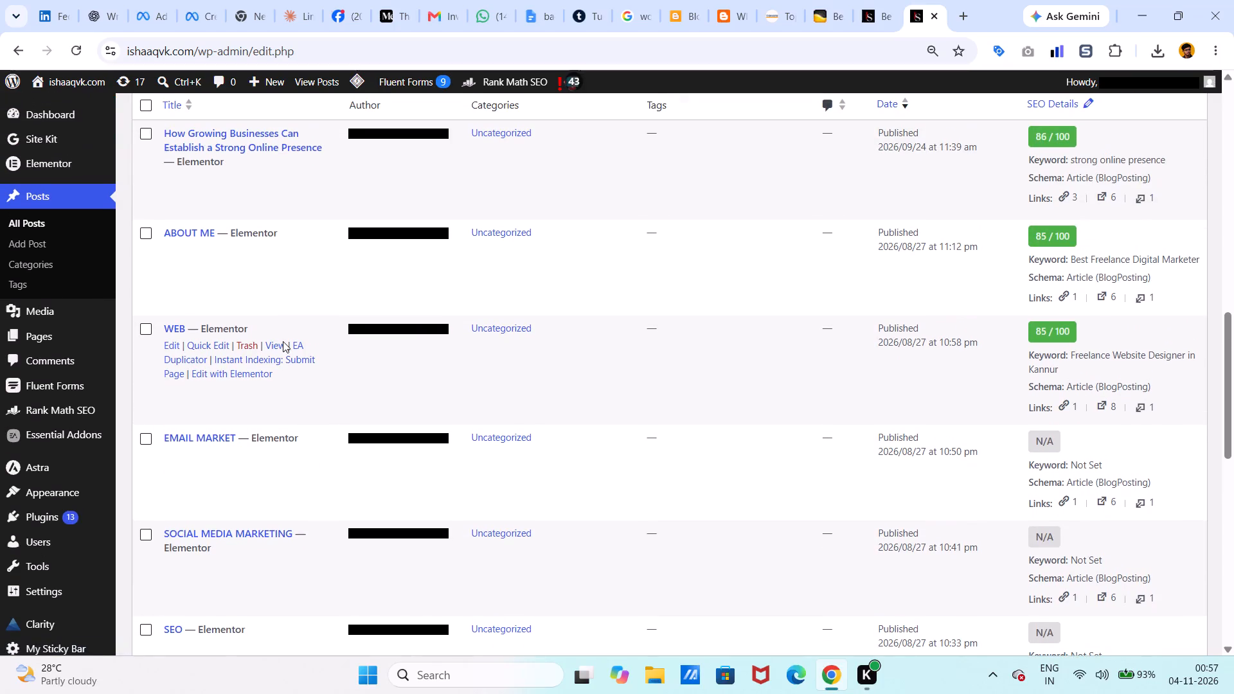
pyautogui.hscroll(1, 283, 341)
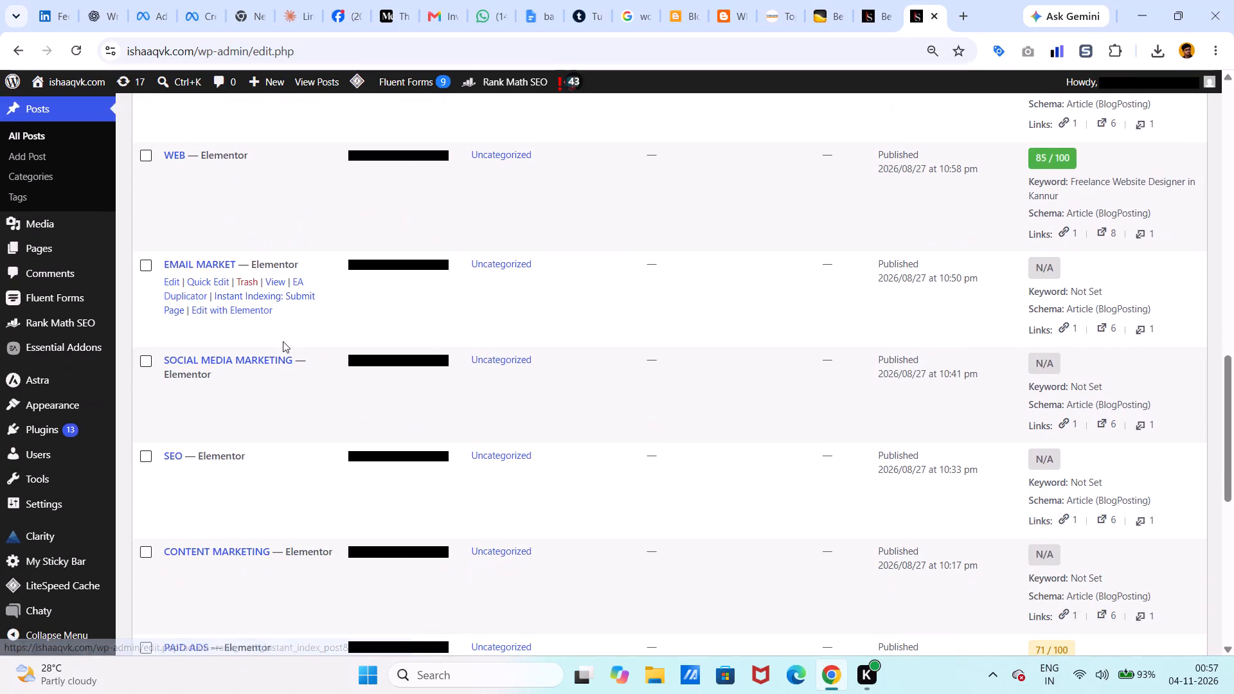
pyautogui.scroll(-2, 283, 341)
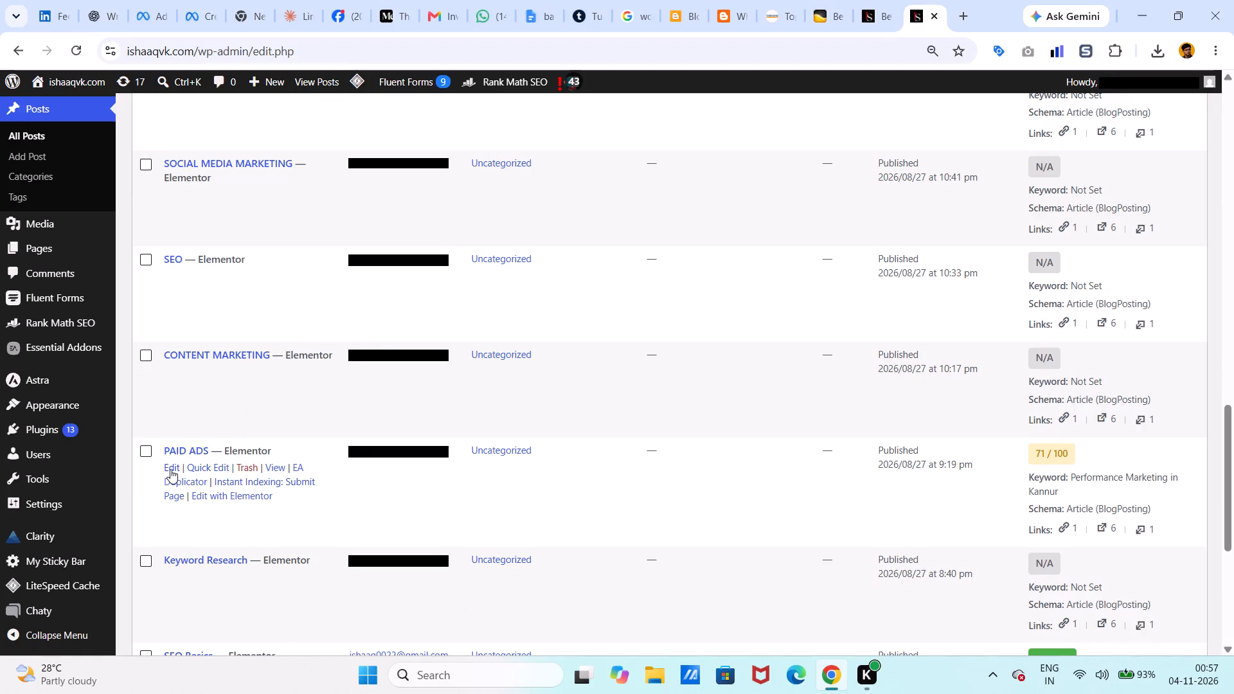
pyautogui.click(169, 469)
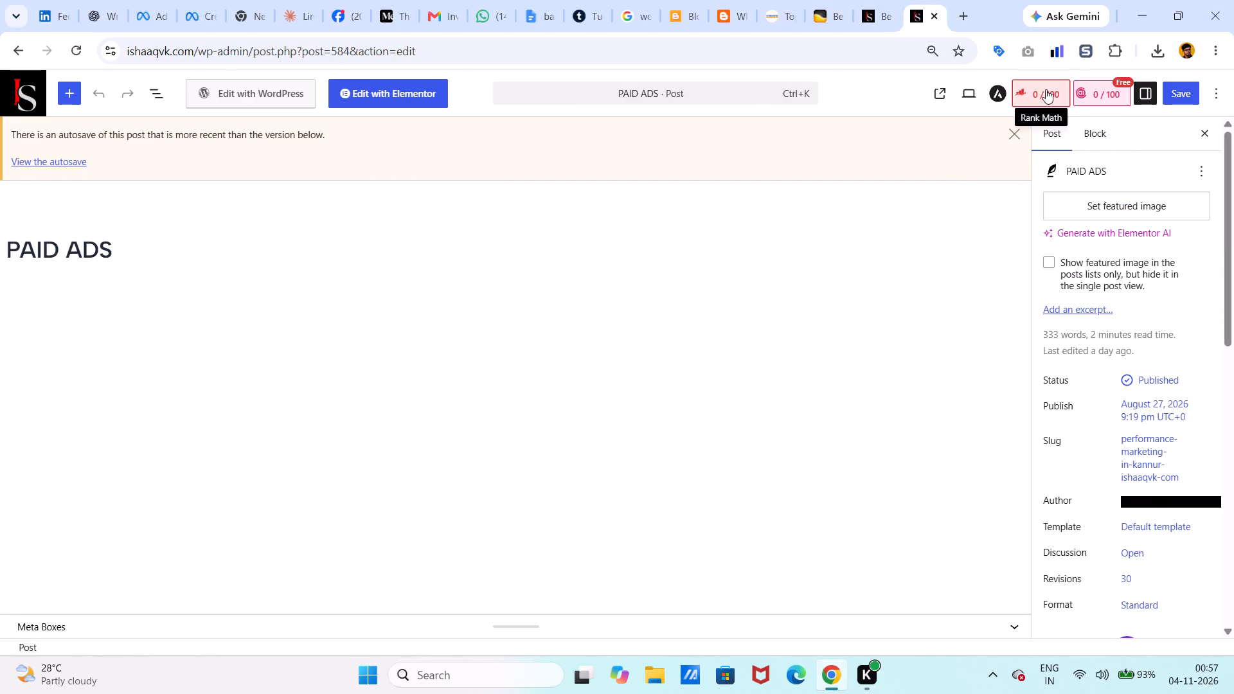
# Show the Rank Math SEO analysis for the PAID ADS post.
pyautogui.click(1046, 89)
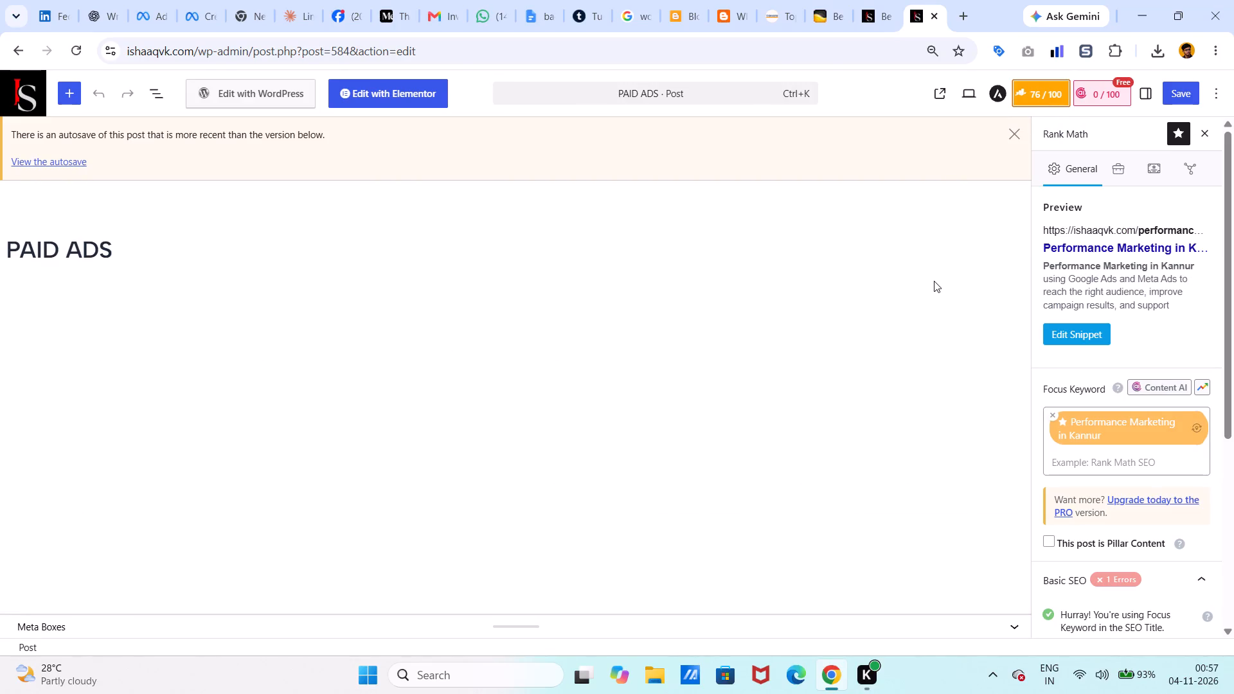
# Inspect the post editor page's HTML elements in the developer tools, and close the tools when done.
pyautogui.rightClick(934, 281)
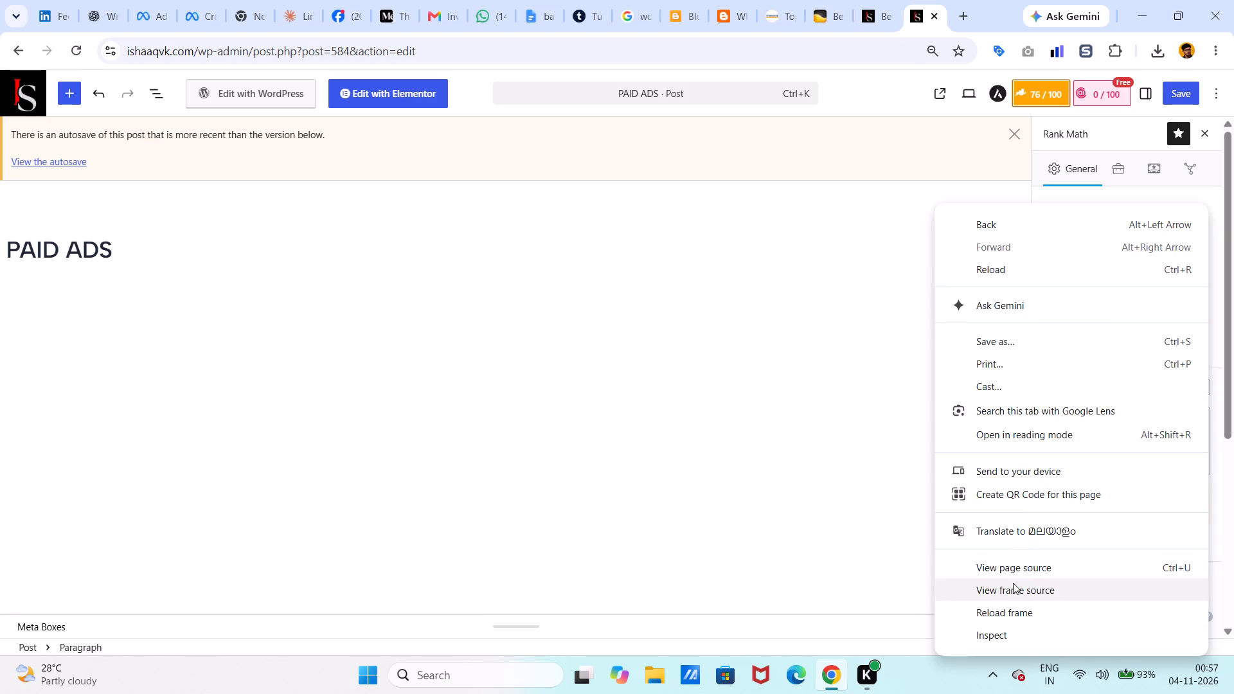
pyautogui.click(1008, 623)
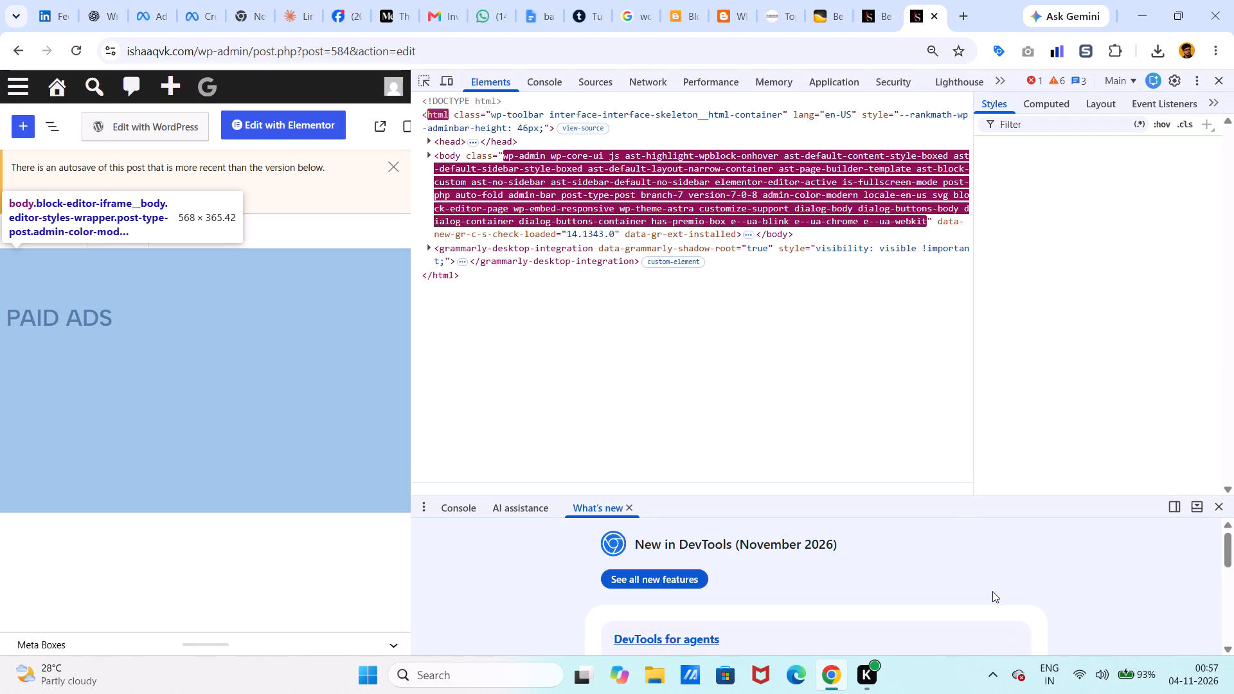
pyautogui.scroll(-2, 804, 433)
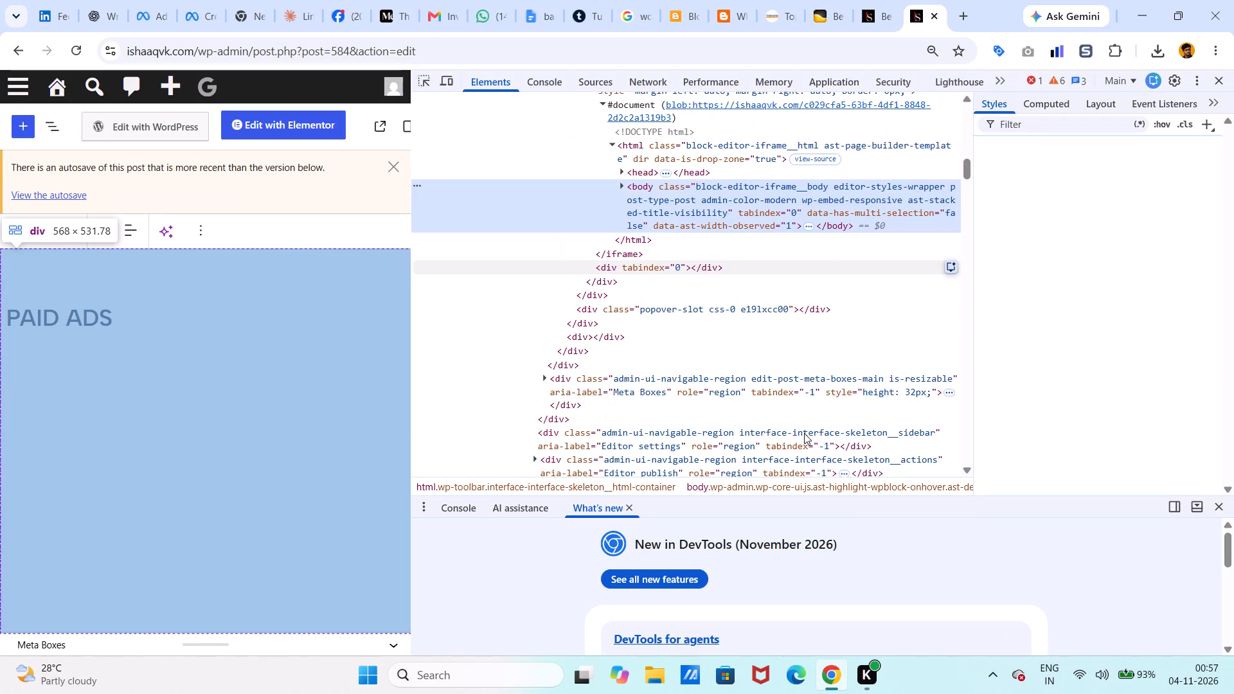
pyautogui.scroll(-3, 804, 433)
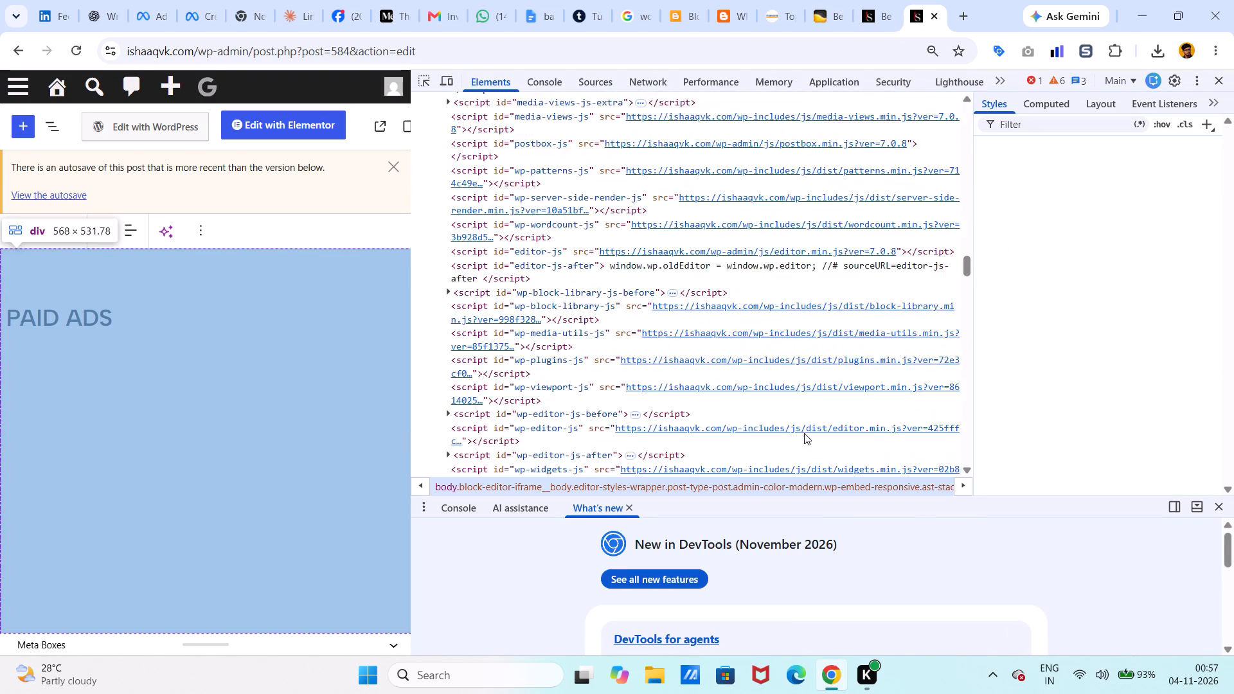
pyautogui.scroll(-1, 804, 433)
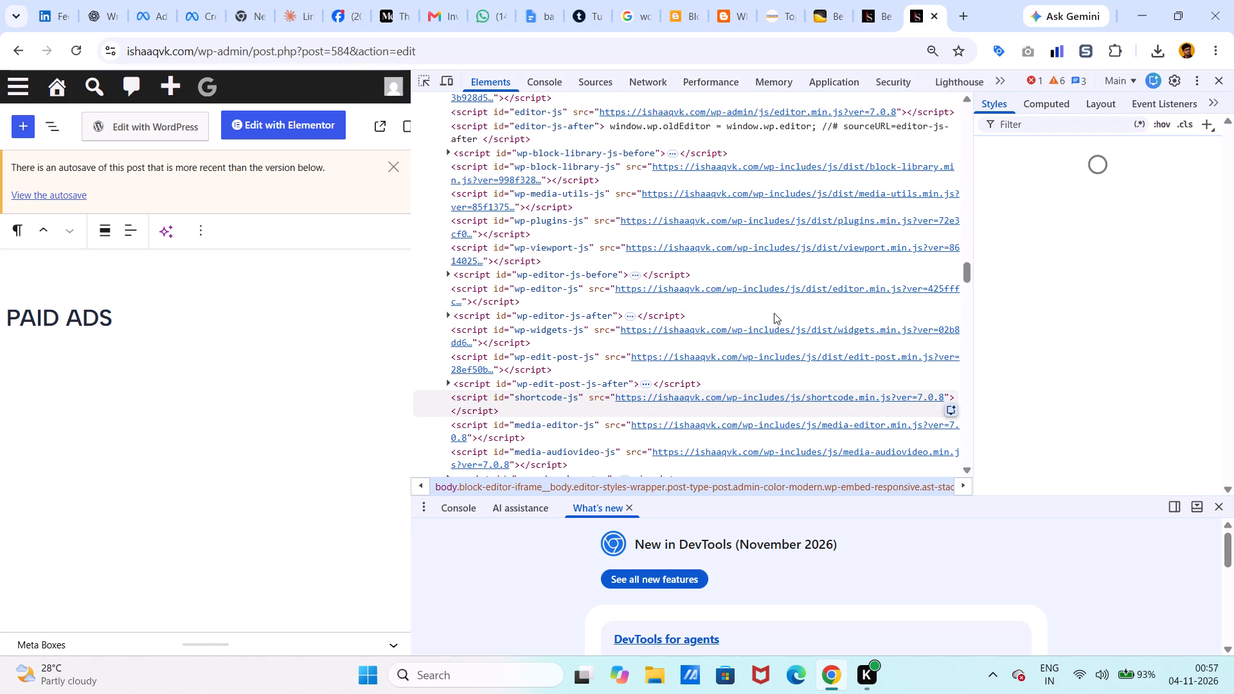
pyautogui.scroll(-2, 774, 313)
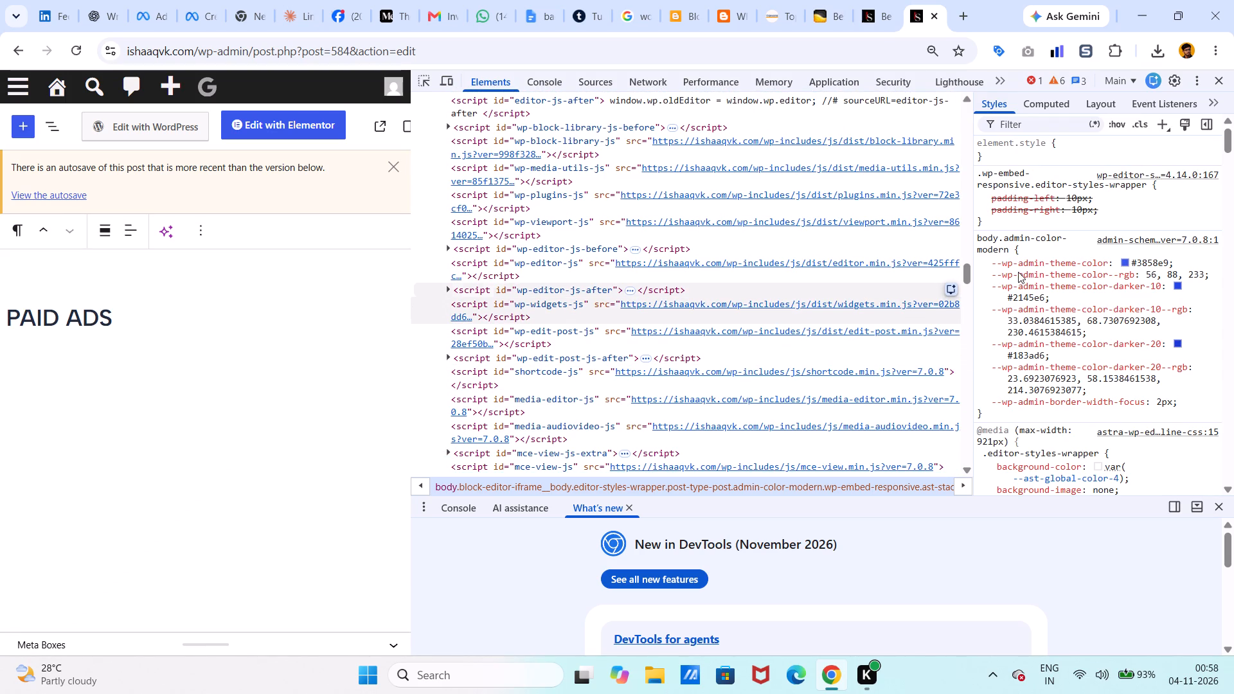
pyautogui.scroll(-1, 817, 321)
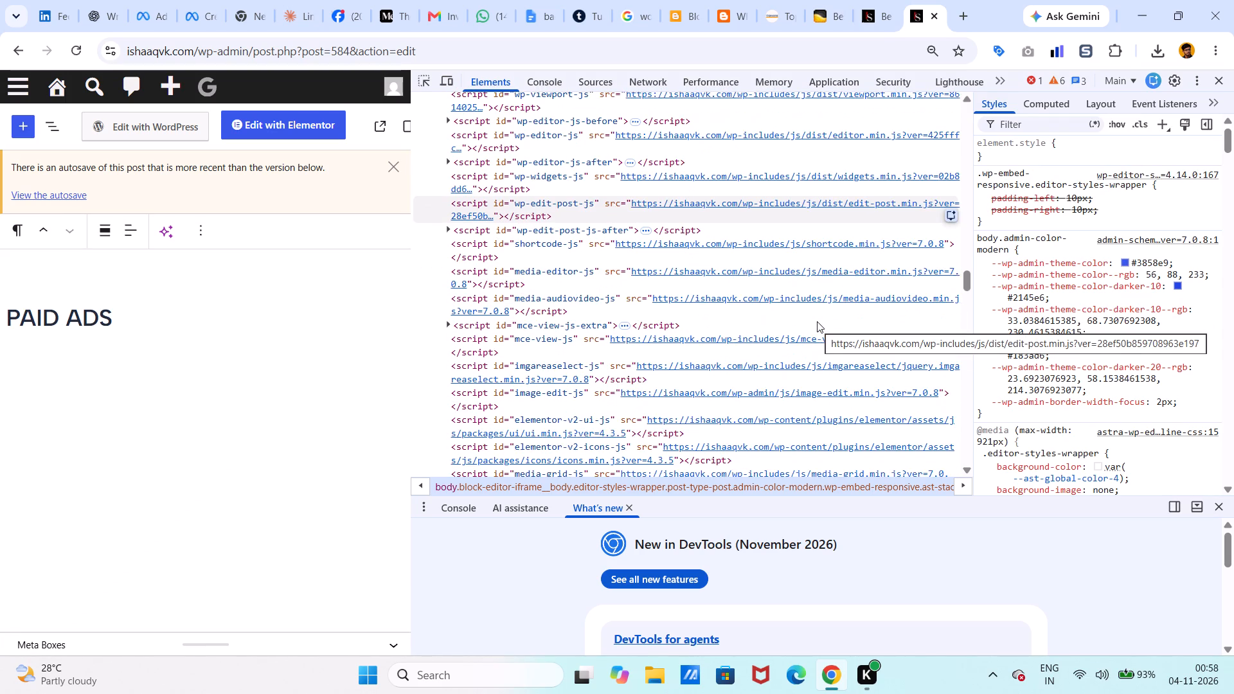
pyautogui.scroll(-2, 817, 321)
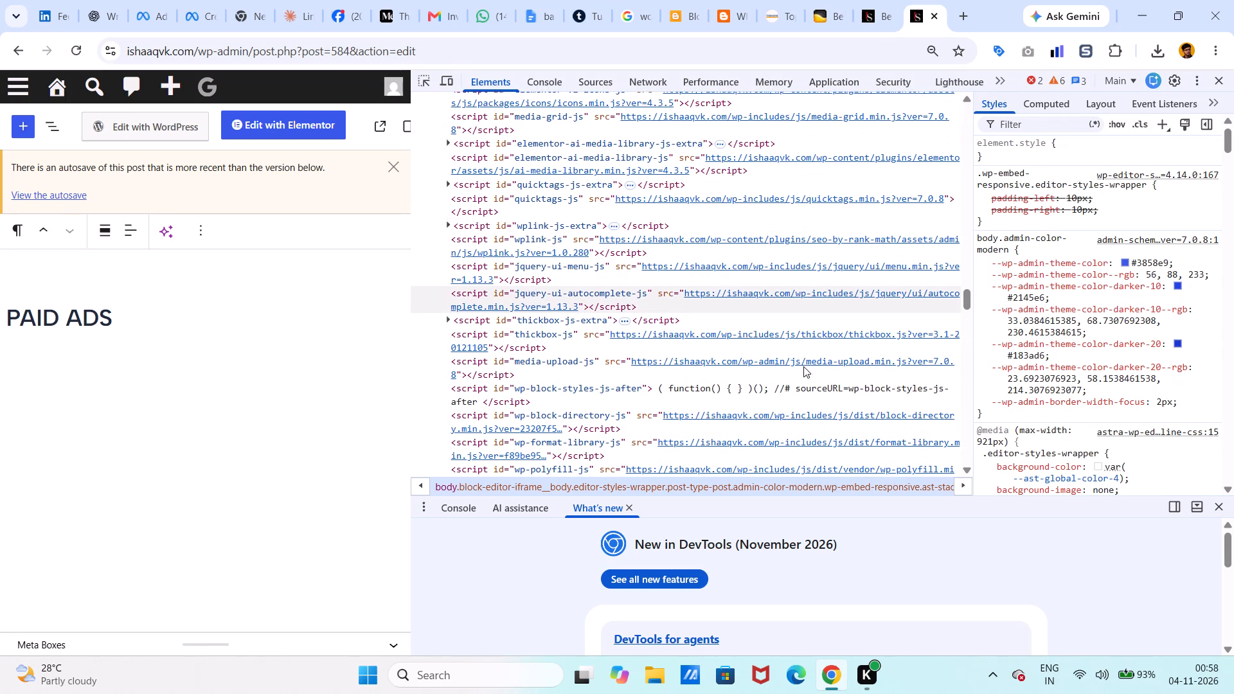
pyautogui.scroll(-1, 748, 382)
pyautogui.scroll(1, 748, 382)
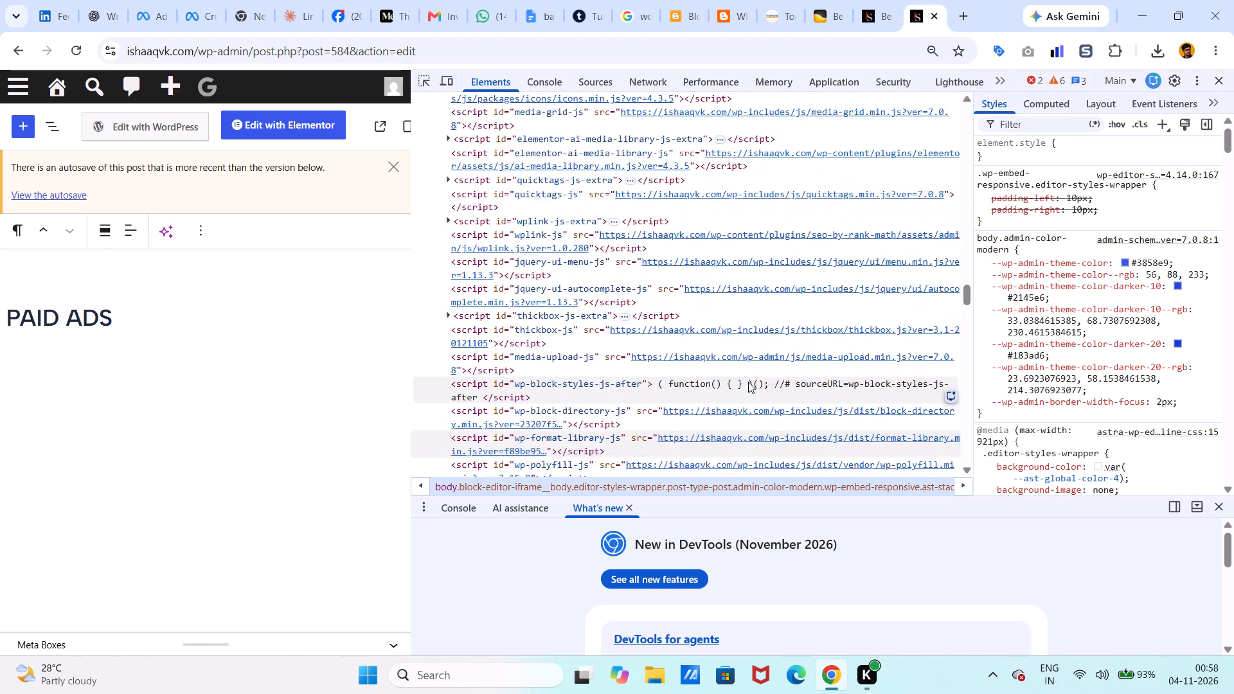
pyautogui.scroll(13, 748, 382)
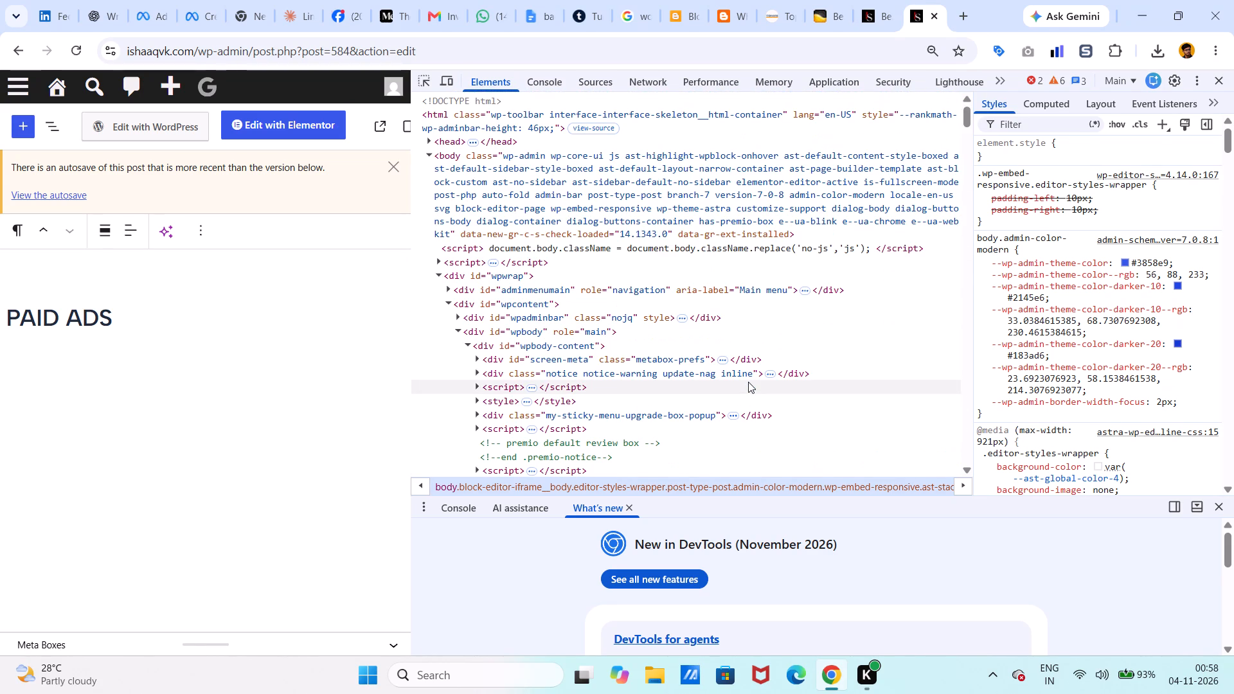
pyautogui.click(1217, 508)
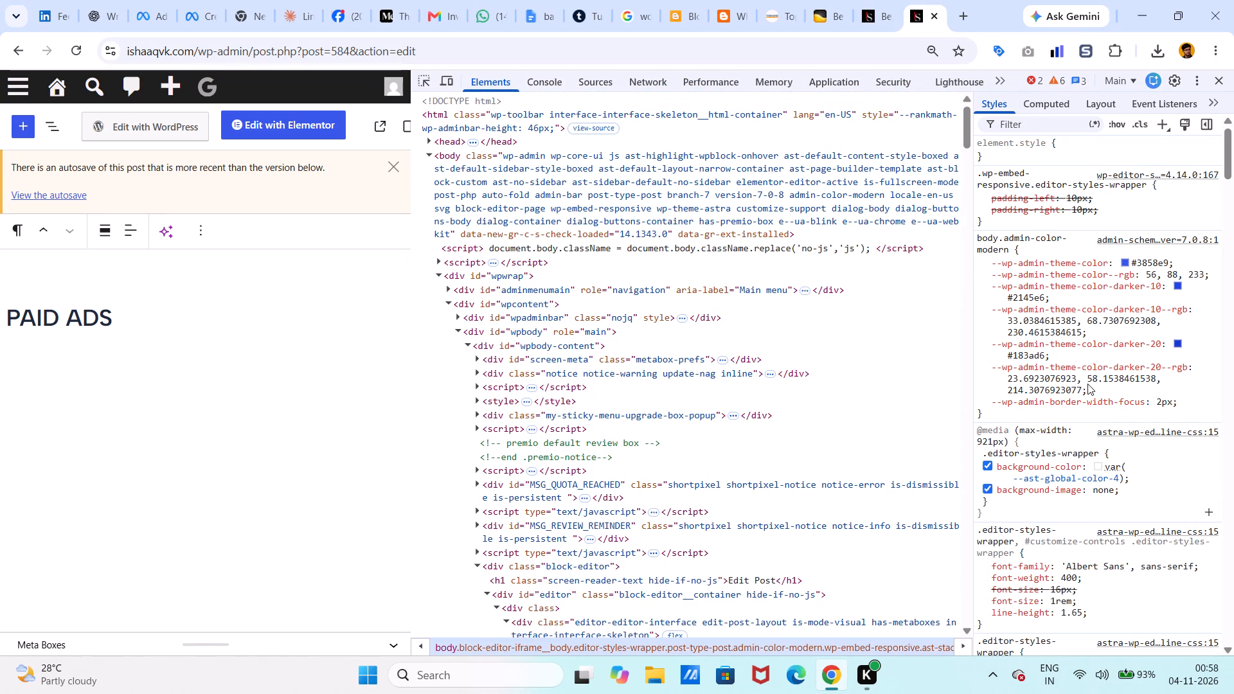
pyautogui.click(312, 334)
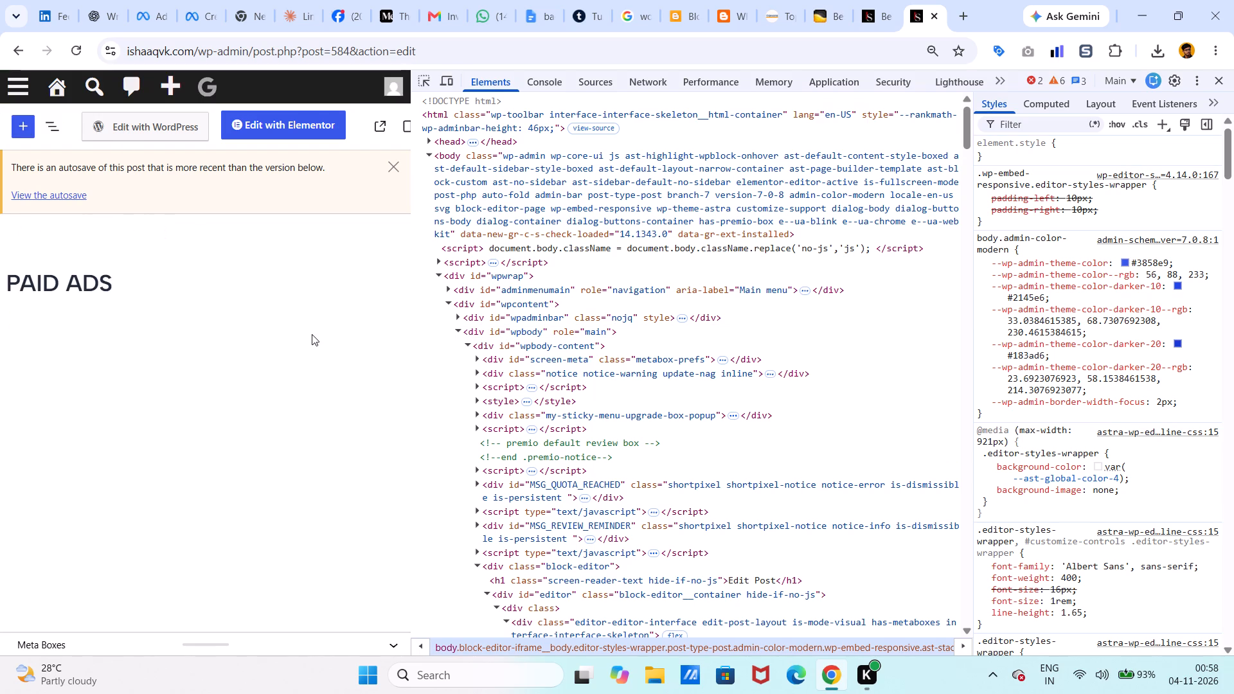
pyautogui.click(1216, 75)
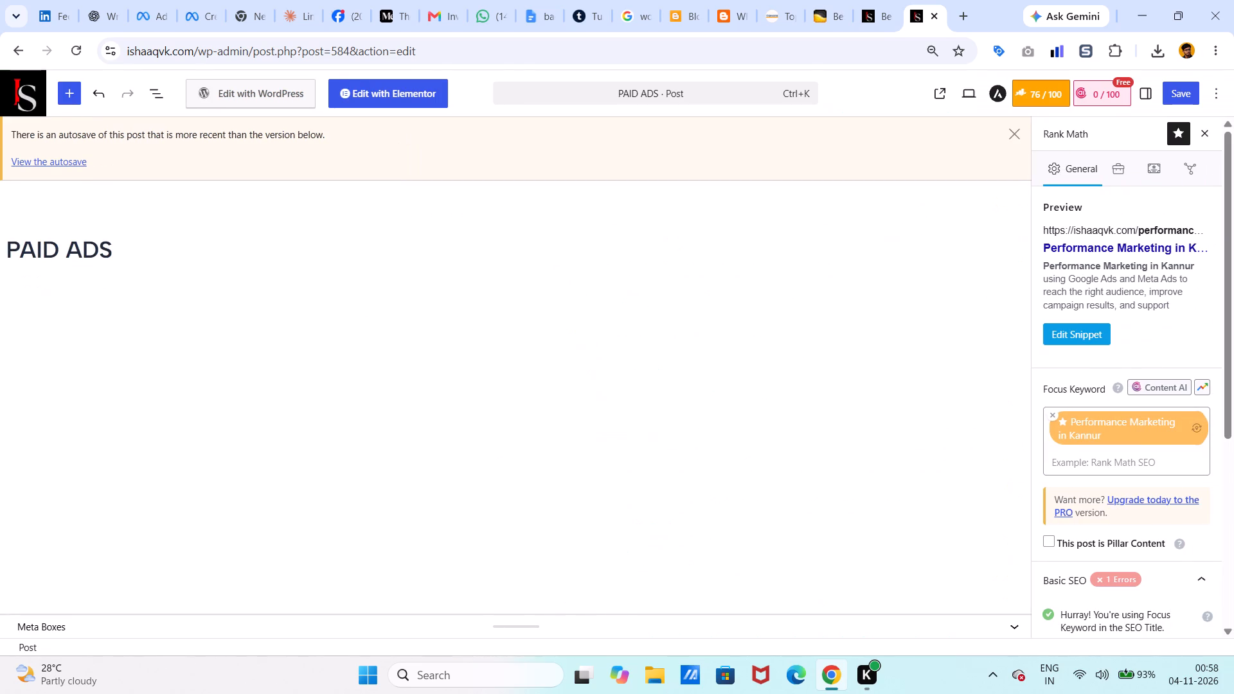
# Examine the Basic SEO checks in Rank Math, expanding the Additional and Title Readability sections as well.
pyautogui.click(1033, 103)
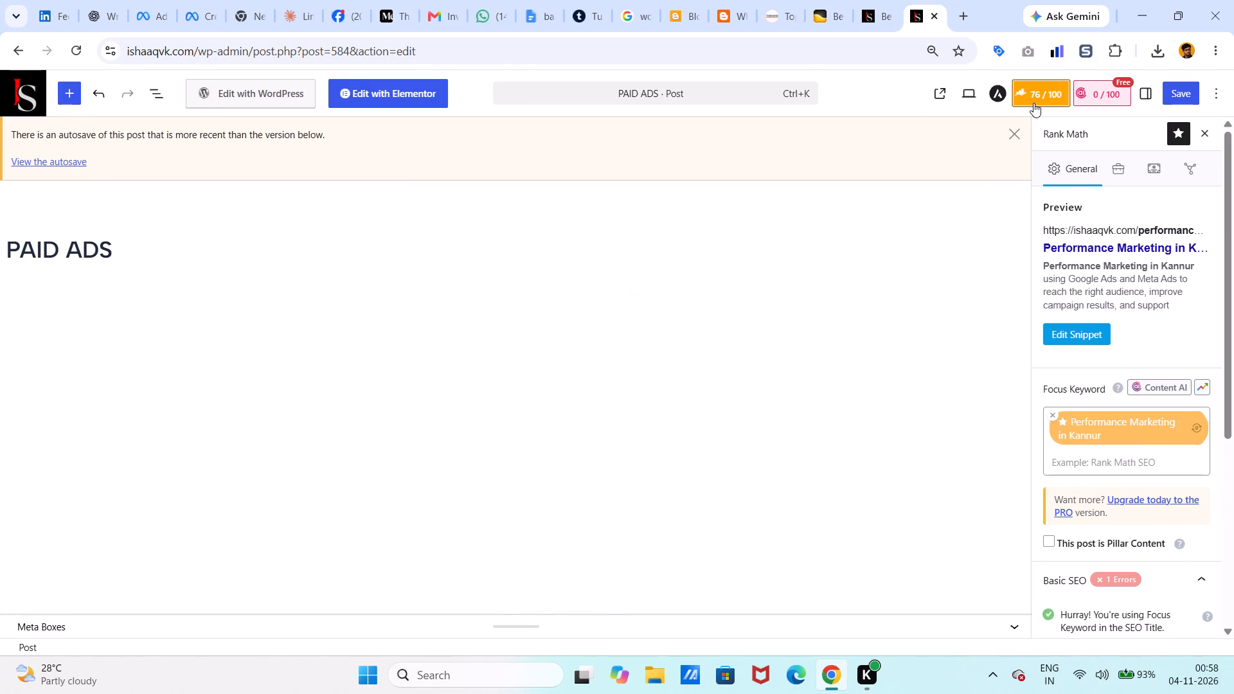
pyautogui.click(1033, 103)
pyautogui.scroll(-4, 1141, 443)
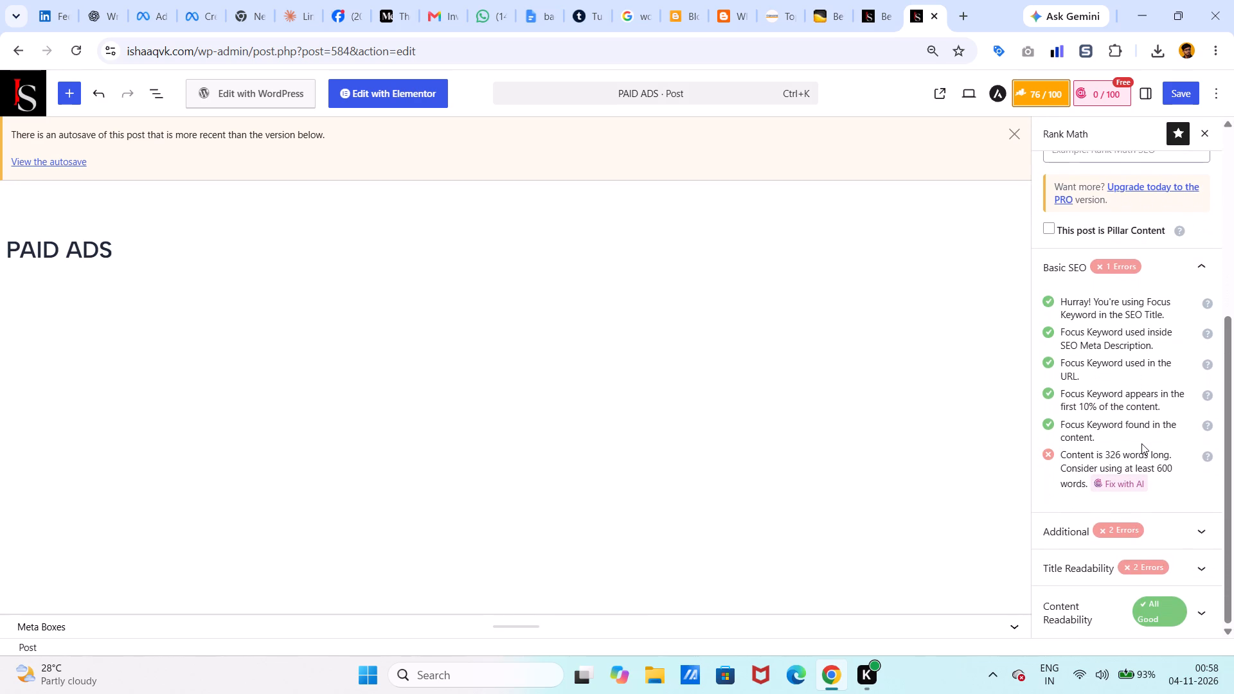
pyautogui.click(1145, 524)
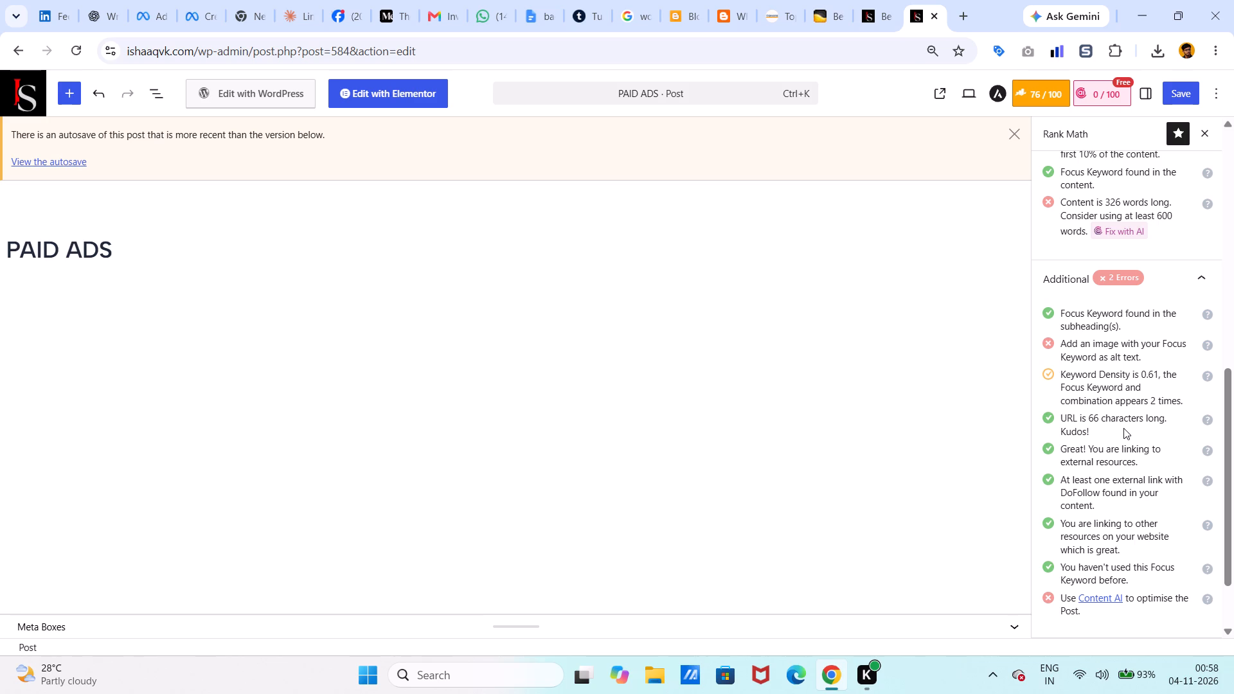
pyautogui.scroll(-2, 1123, 428)
pyautogui.click(1101, 560)
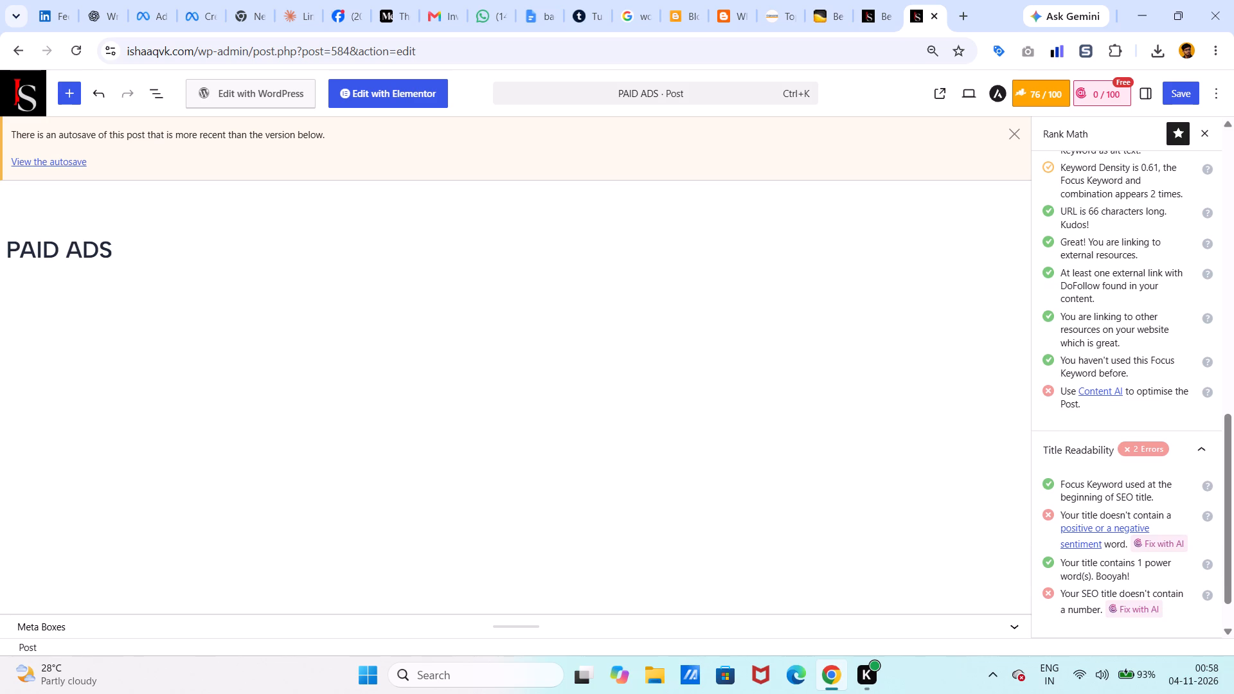
# Copy the Title Readability message about the title lacking a positive or negative sentiment word.
pyautogui.moveTo(1062, 514); pyautogui.dragTo(1118, 542)
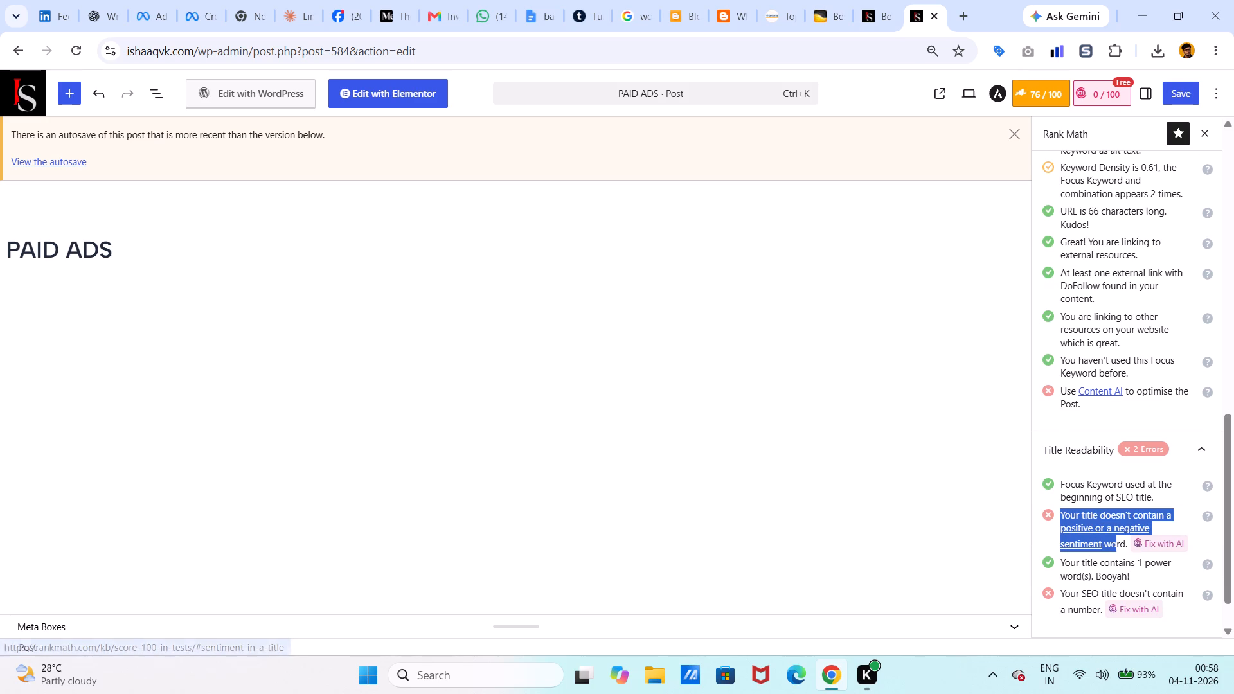
pyautogui.moveTo(1118, 542); pyautogui.dragTo(1125, 542)
pyautogui.hotkey('ctrl', 'c')
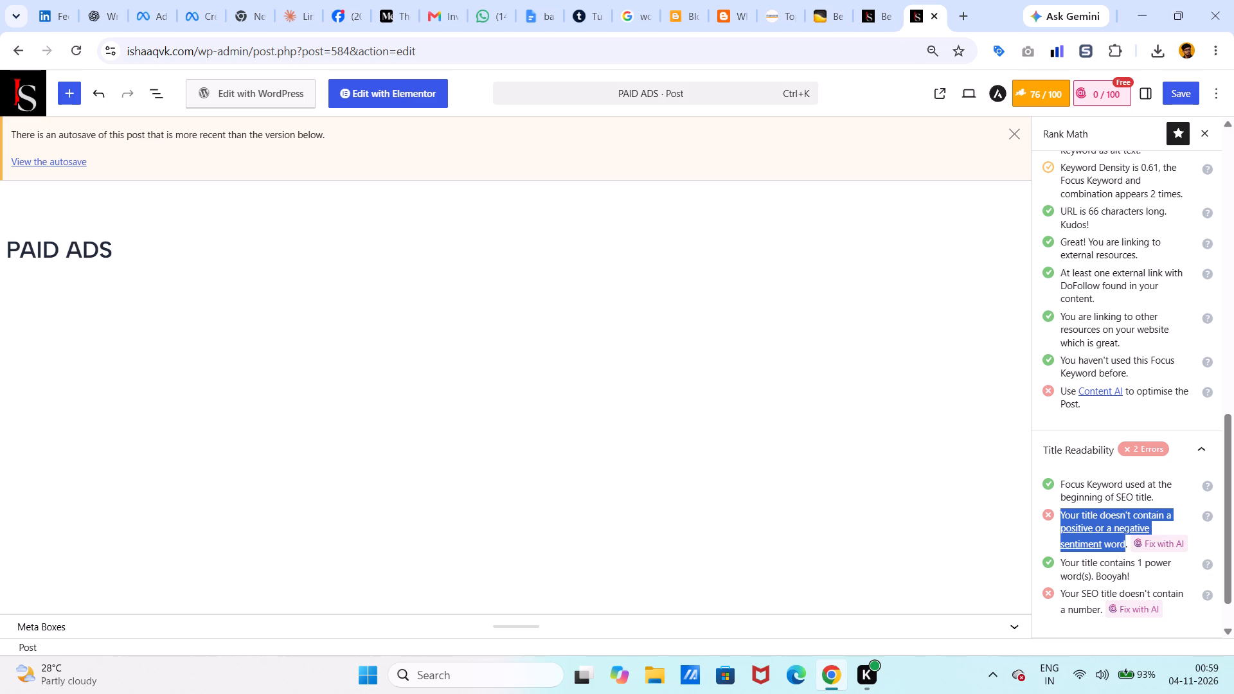
# Review the snippet preview, focus keyword, and the Basic SEO and Additional checks in Rank Math again.
pyautogui.scroll(3, 678, 213)
pyautogui.scroll(6, 1132, 318)
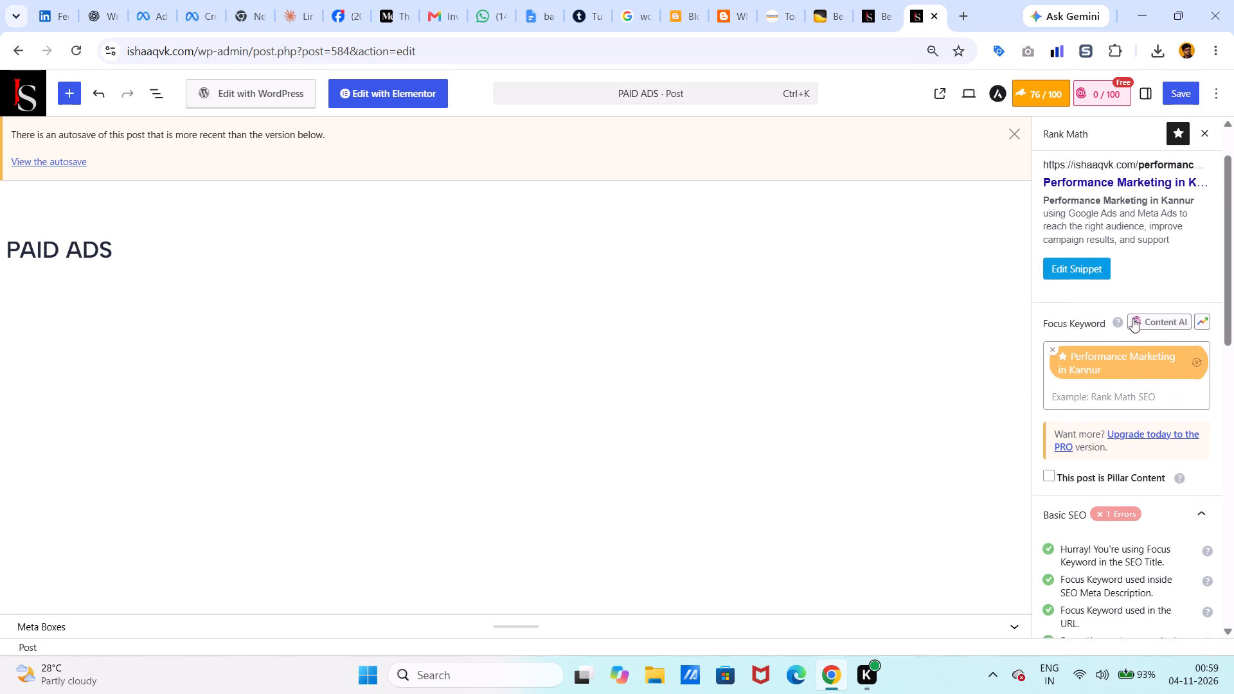
pyautogui.scroll(1, 1132, 318)
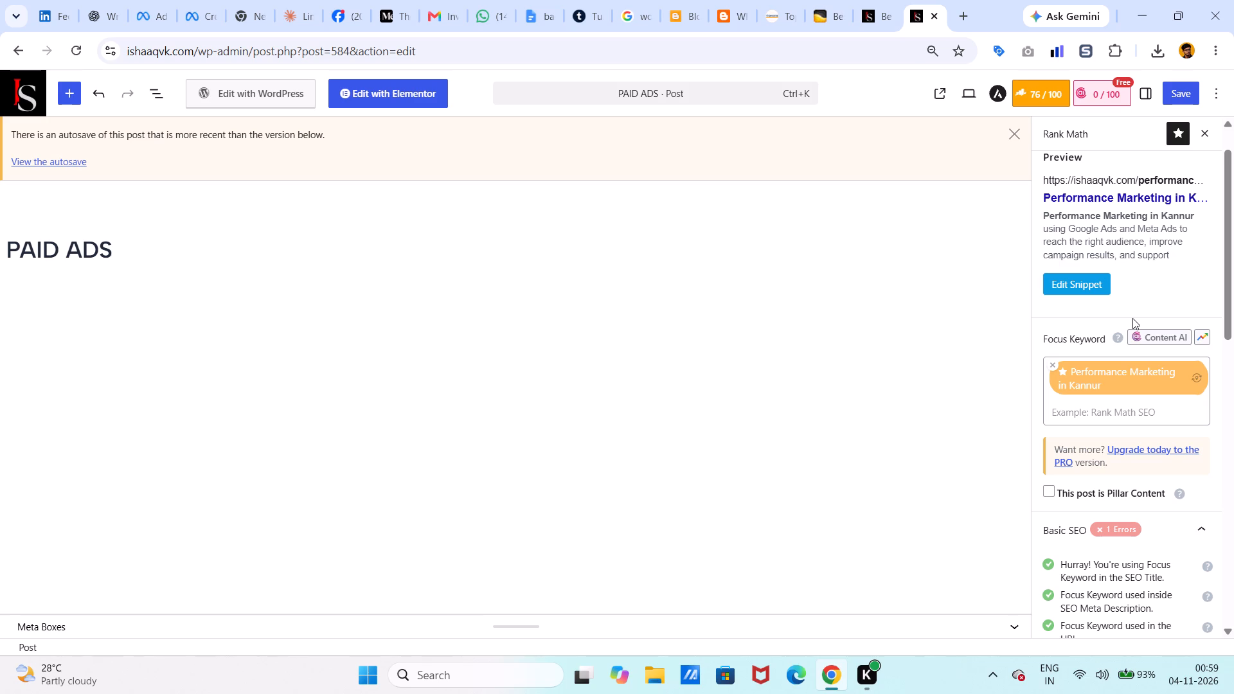
pyautogui.scroll(-2, 1132, 318)
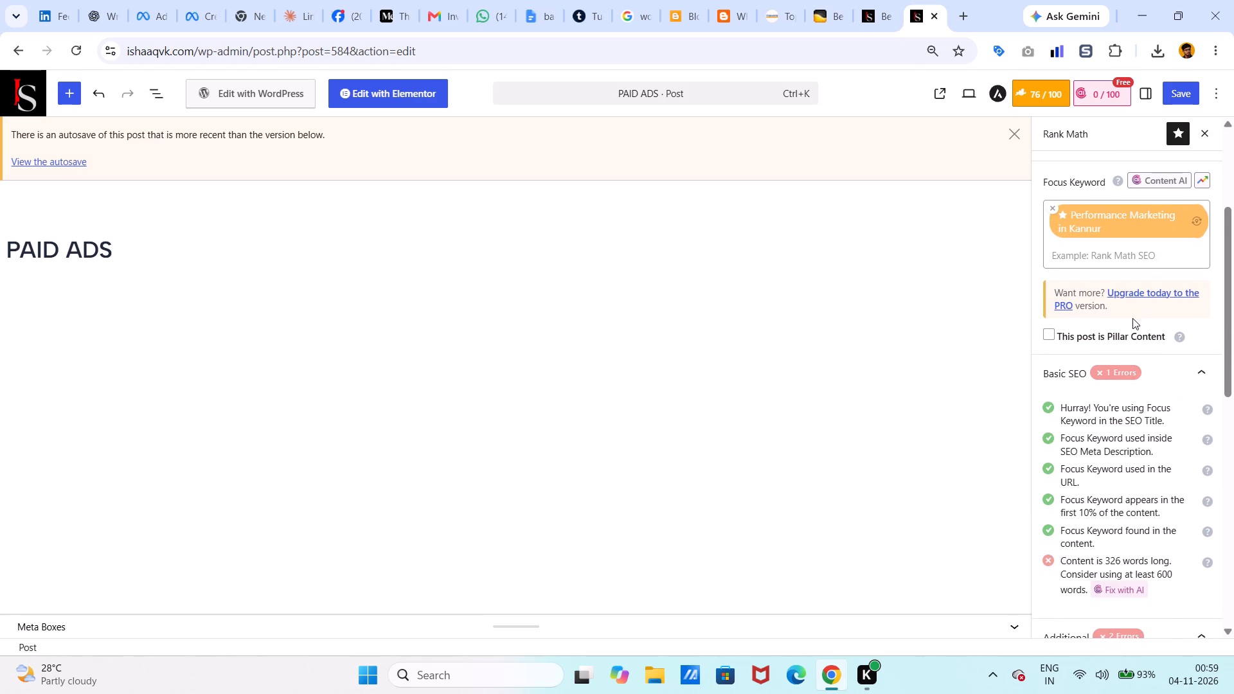
pyautogui.scroll(-1, 1132, 318)
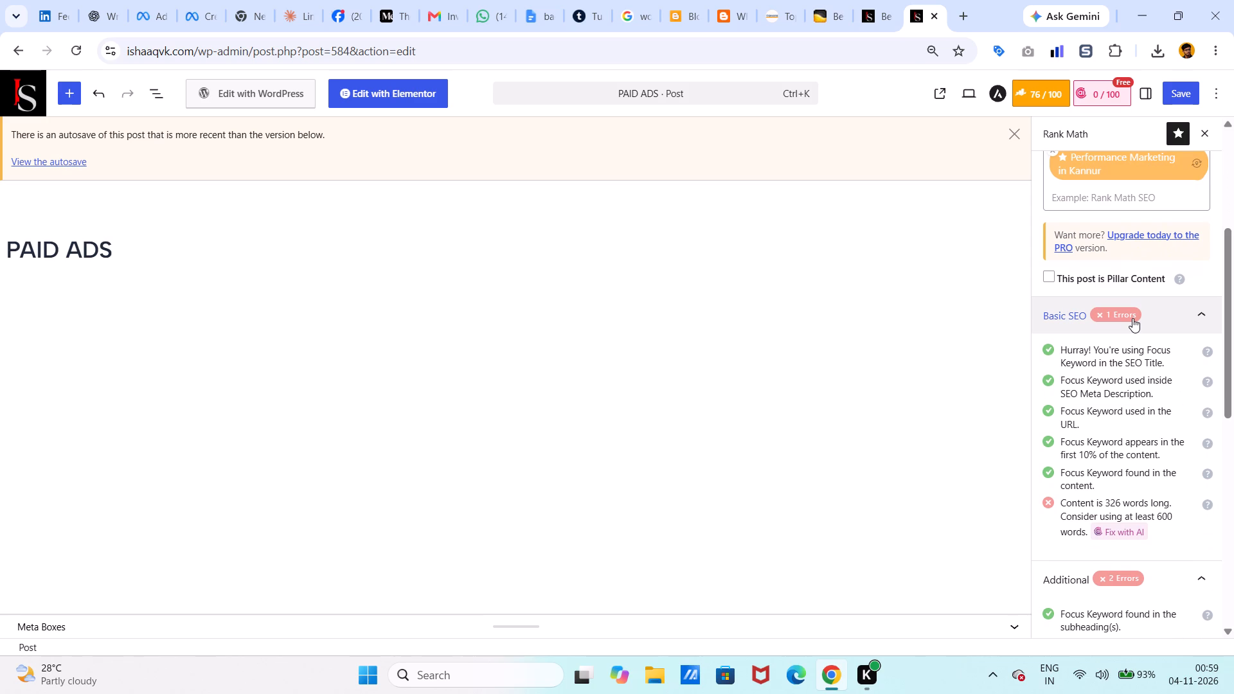
pyautogui.scroll(-2, 1132, 318)
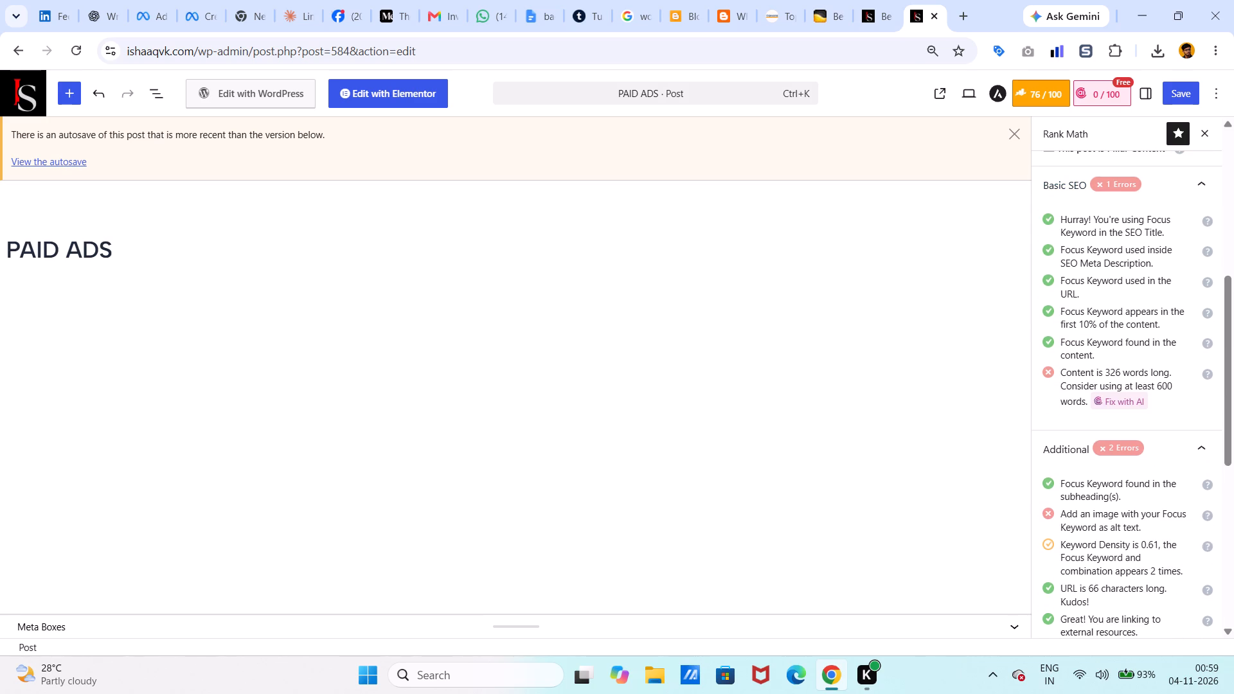
pyautogui.scroll(-1, 1132, 318)
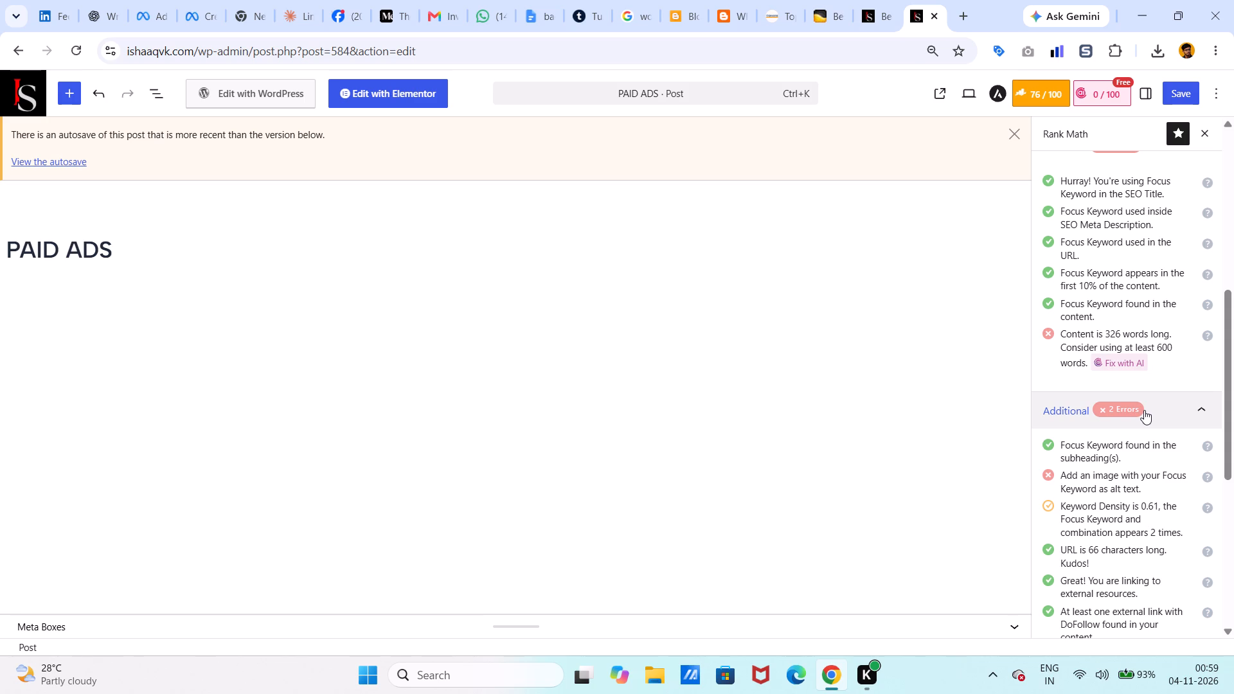
pyautogui.scroll(4, 1144, 410)
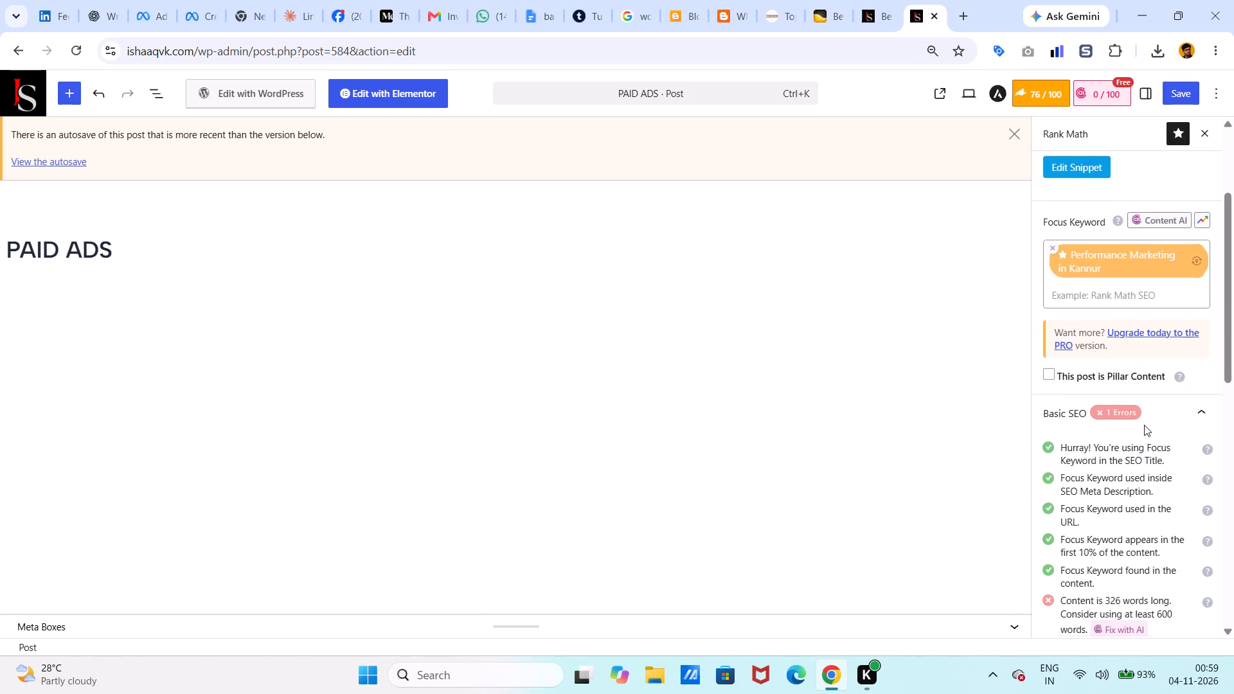
# In the Rank Math snippet editor, change the SEO title to "Performance Marketing in Kannur : 7 Powerful Strategies for".
pyautogui.scroll(1, 1144, 425)
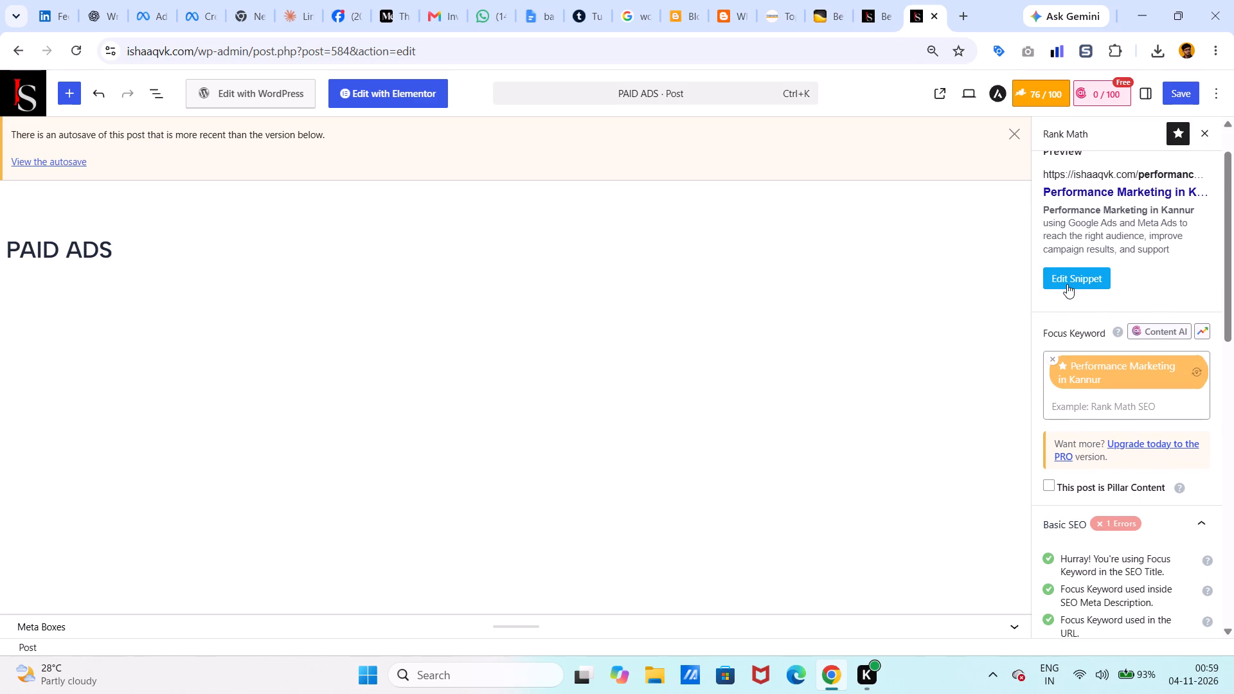
pyautogui.click(1067, 280)
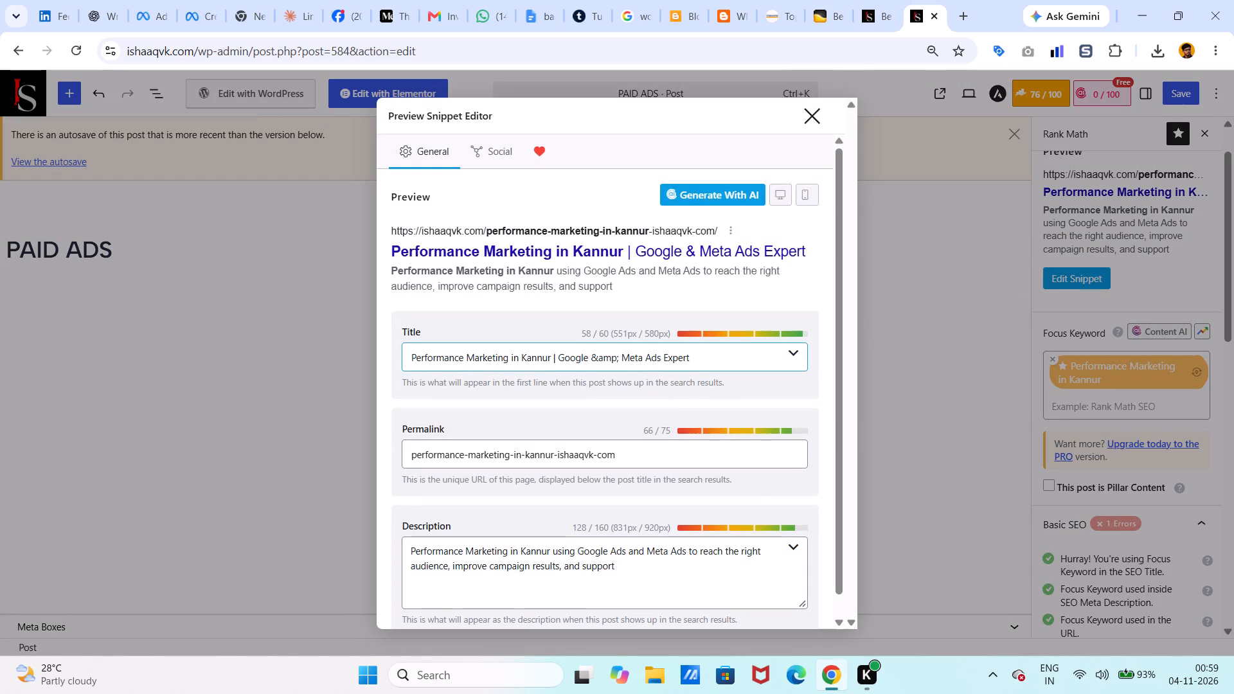
pyautogui.moveTo(694, 359); pyautogui.dragTo(540, 368)
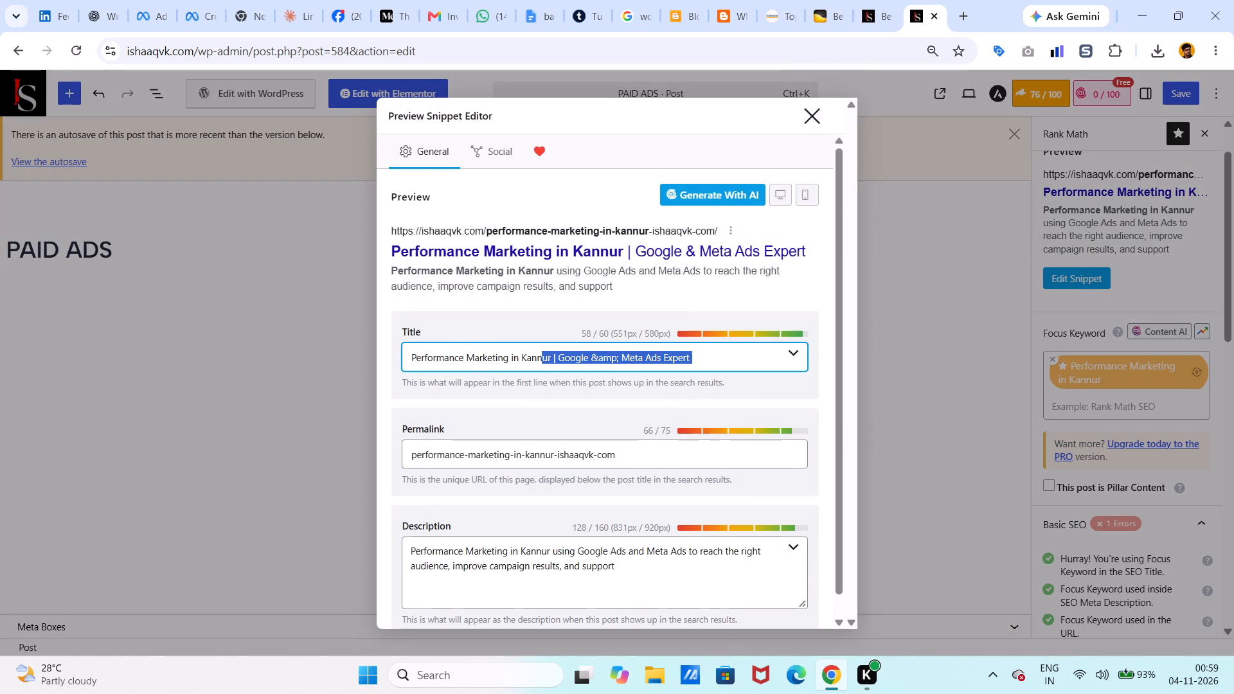
pyautogui.moveTo(540, 368); pyautogui.dragTo(546, 369)
pyautogui.moveTo(546, 369); pyautogui.dragTo(553, 369)
pyautogui.press('BackSpace')
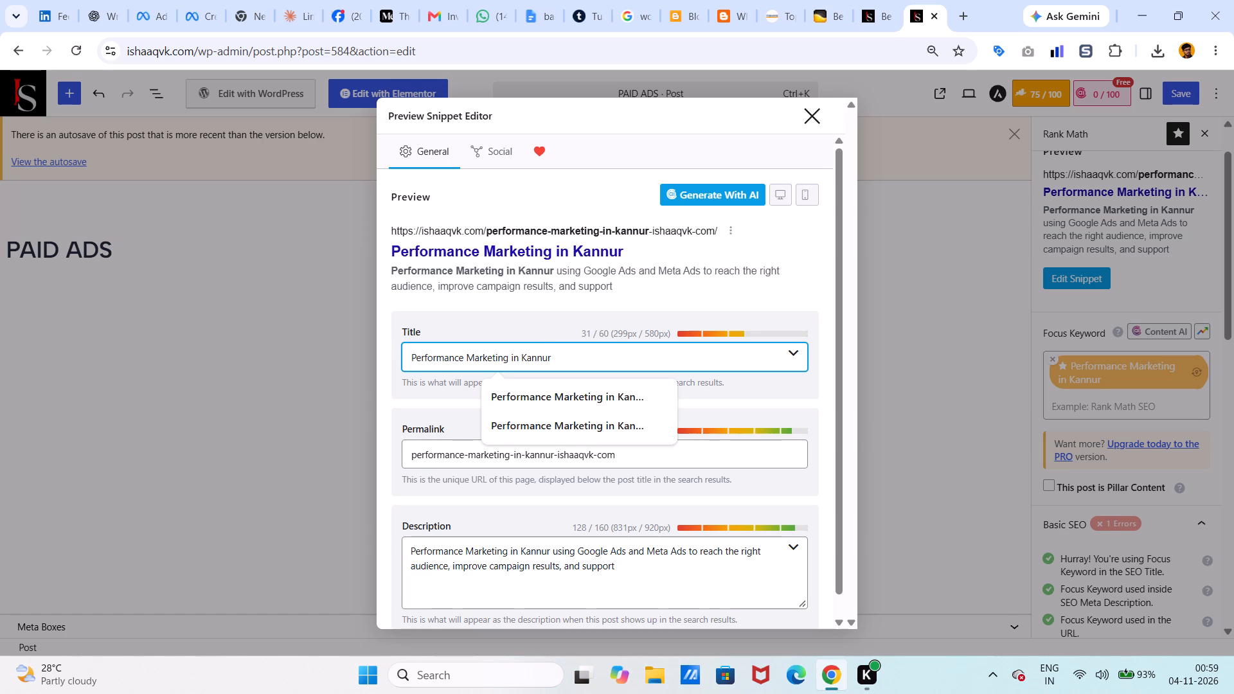
pyautogui.hotkey('shift', ':')
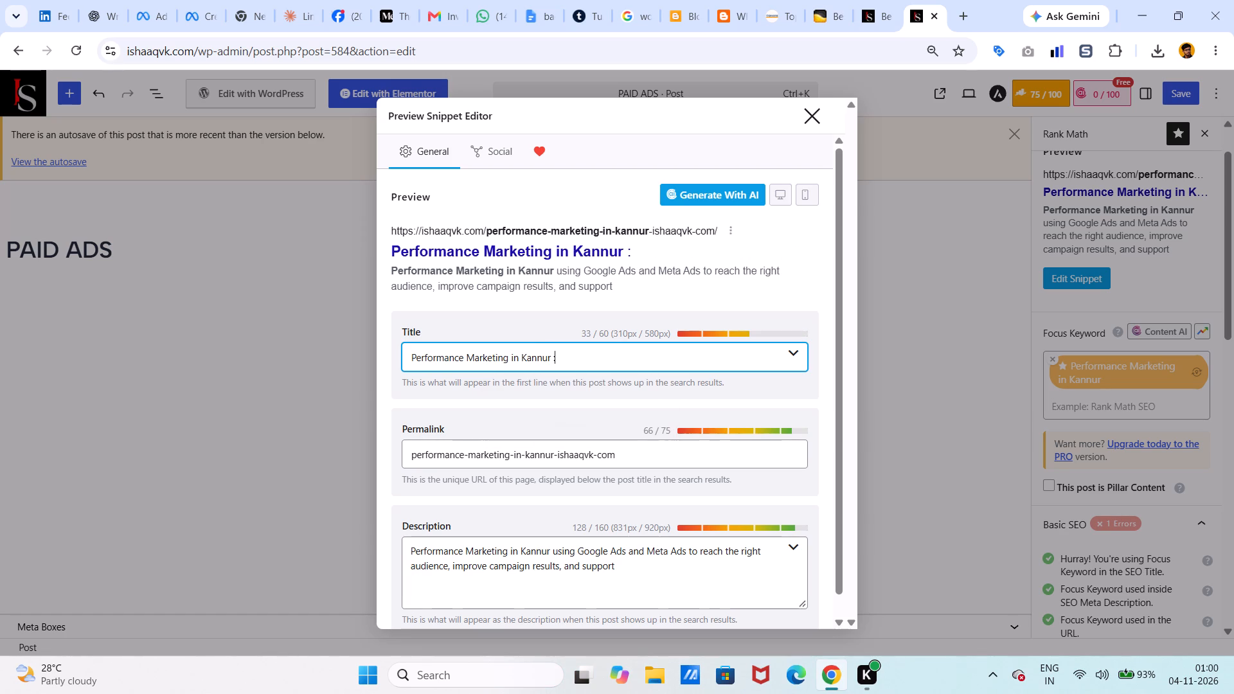
pyautogui.press('space')
pyautogui.write('7')
pyautogui.press('space')
pyautogui.write('powe')
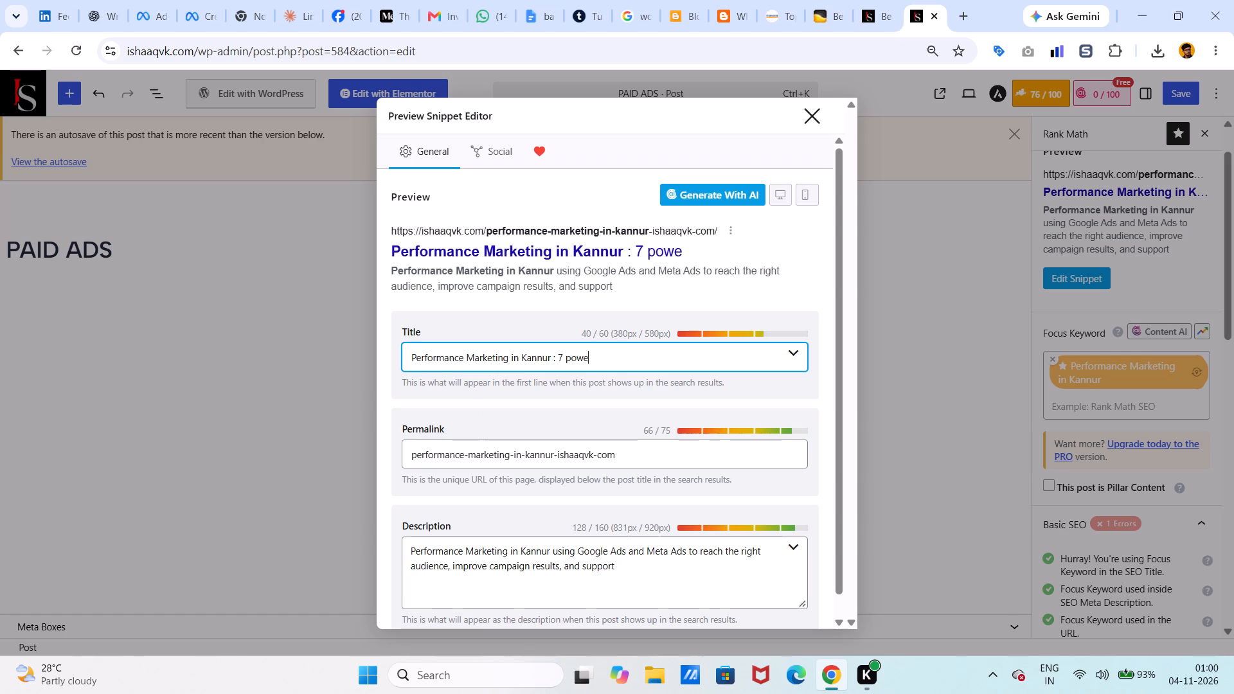
pyautogui.press('BackSpace')
pyautogui.press('BackSpace')
pyautogui.press('BackSpace')
pyautogui.press('BackSpace')
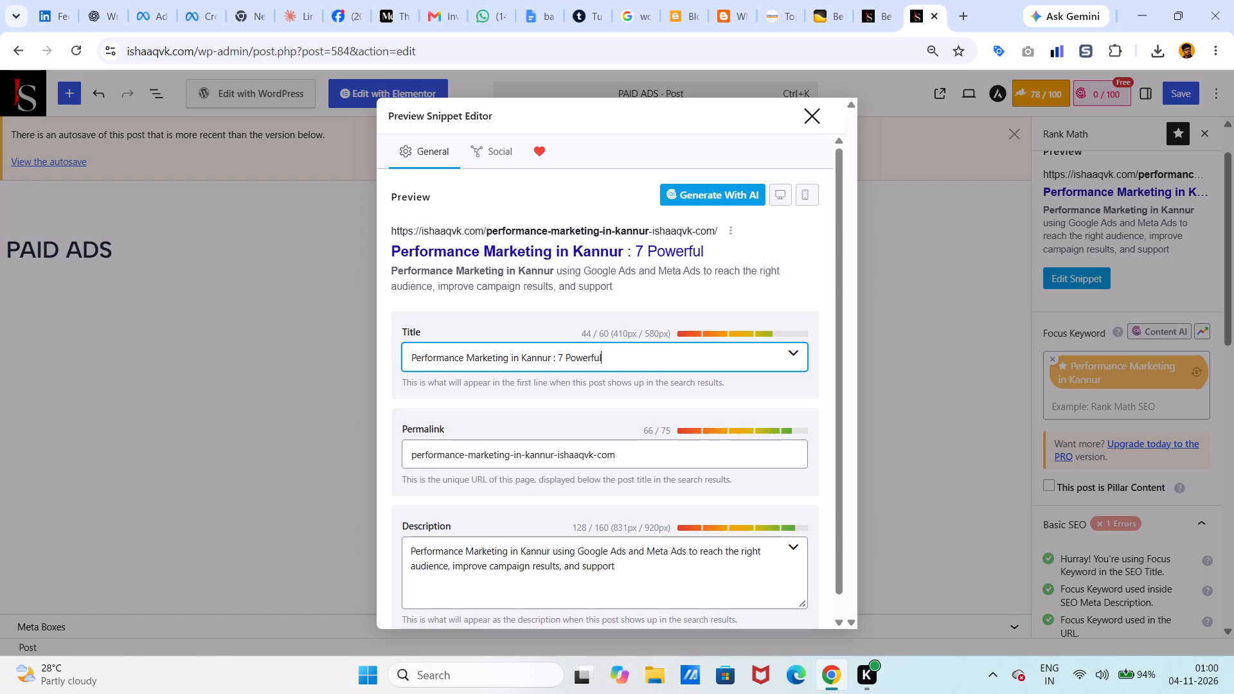
pyautogui.press('space')
pyautogui.press('s')
pyautogui.write('trategir')
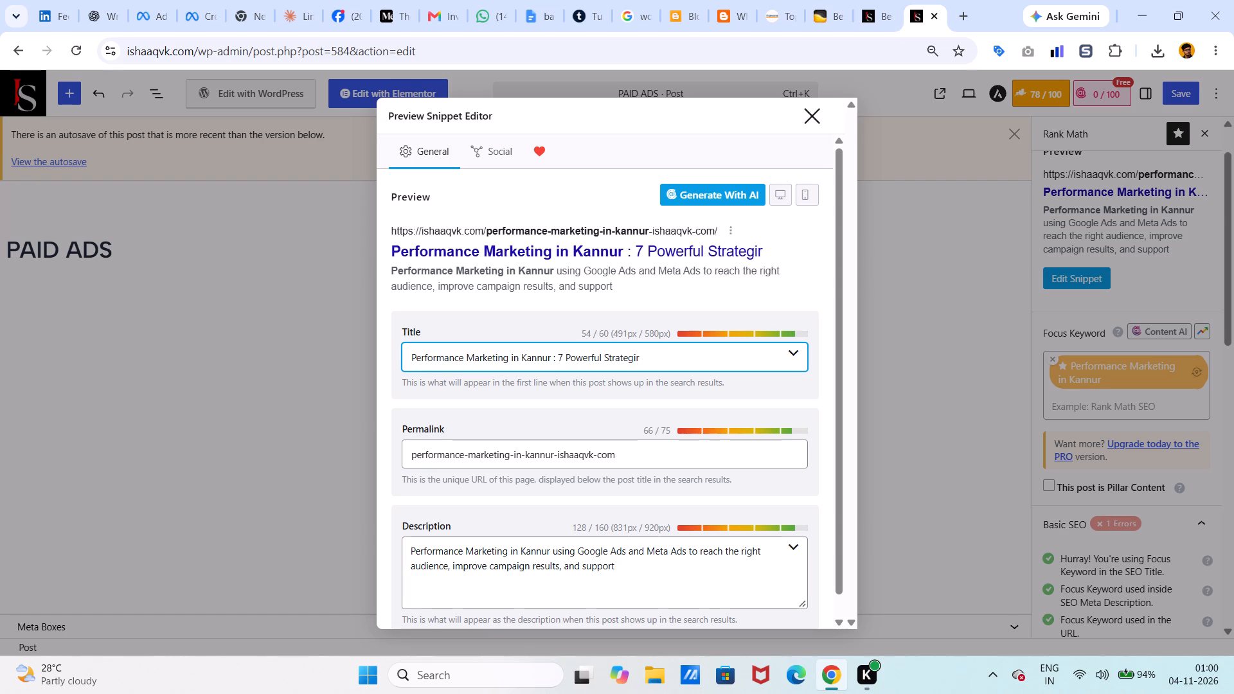
pyautogui.press('BackSpace')
pyautogui.write('es')
pyautogui.press('space')
pyautogui.write('fo')
pyautogui.write('r')
pyautogui.press('space')
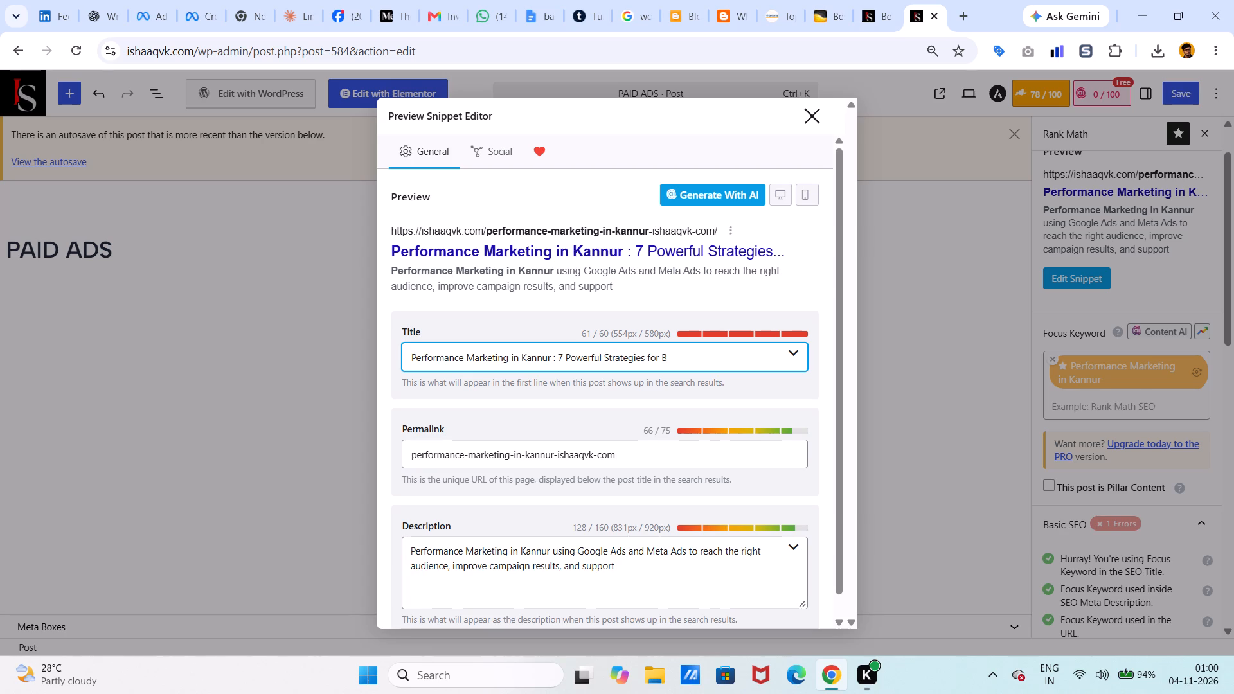
pyautogui.press('BackSpace')
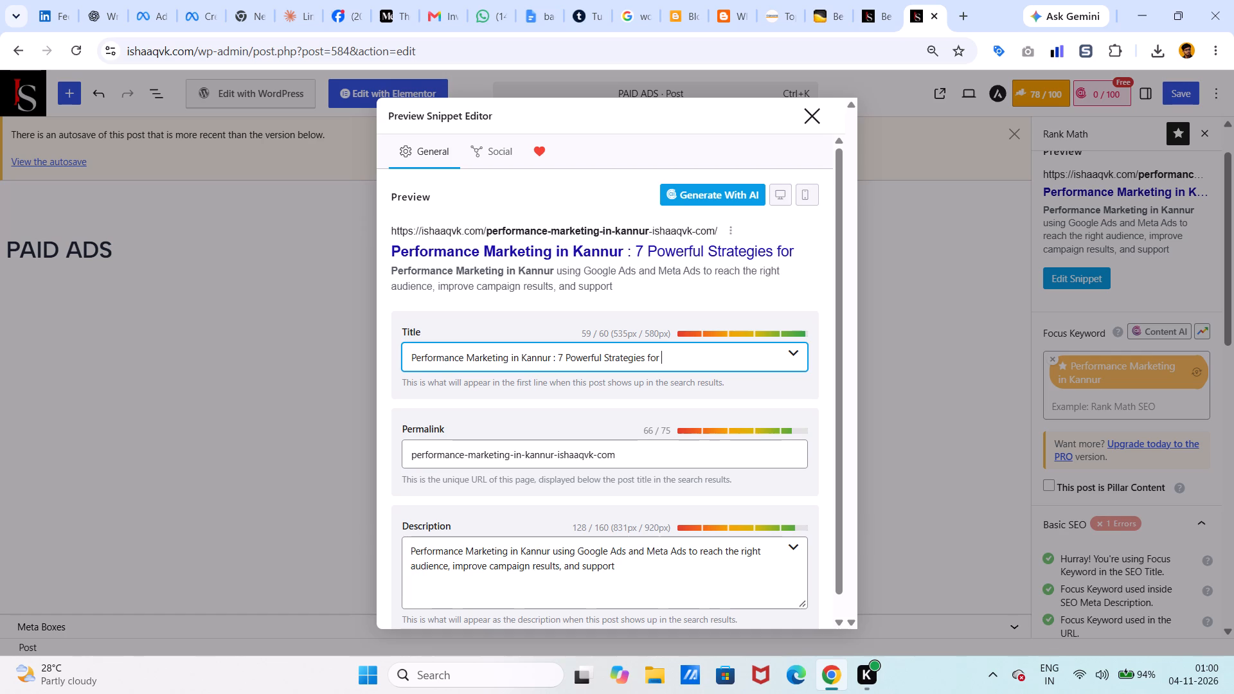
# Reword the SEO title to "Performance Marketing in Kannur : 7 Proven Growth Strategies" and close the snippet editor.
pyautogui.scroll(-1, 553, 369)
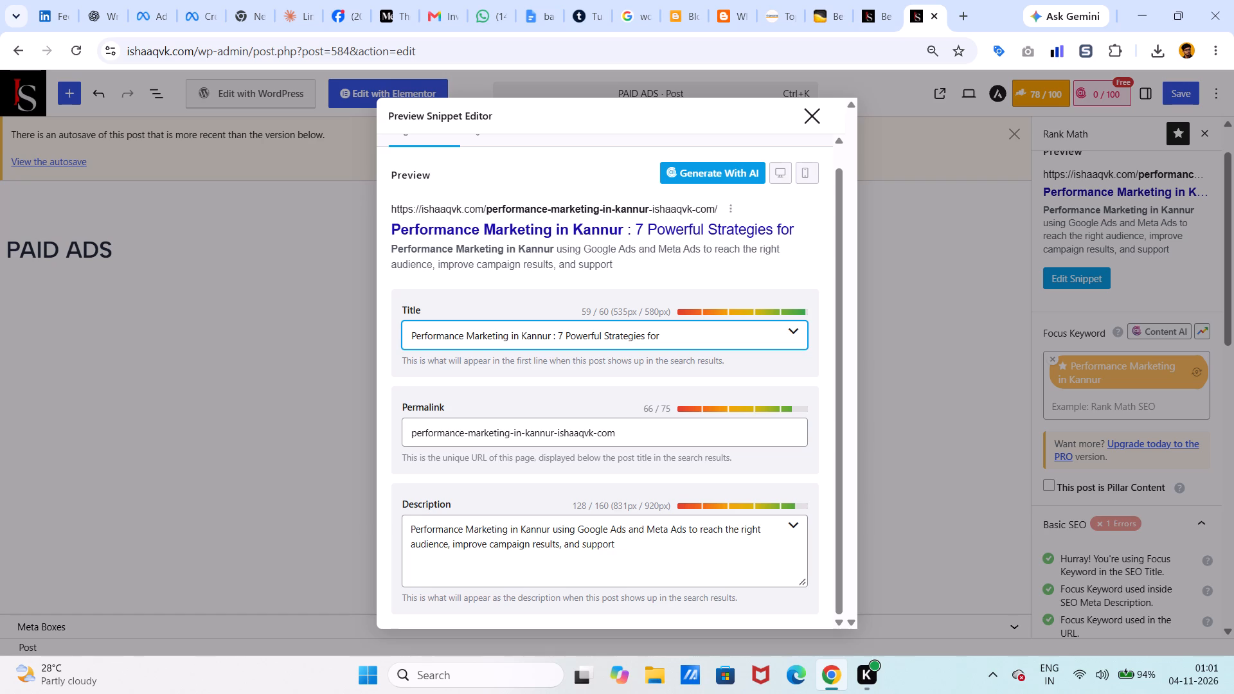
pyautogui.press('BackSpace')
pyautogui.press('BackSpace')
pyautogui.press('BackSpace')
pyautogui.press('BackSpace')
pyautogui.press('BackSpace')
pyautogui.press('BackSpace')
pyautogui.press('BackSpace')
pyautogui.press('BackSpace')
pyautogui.press('BackSpace')
pyautogui.press('BackSpace')
pyautogui.press('BackSpace')
pyautogui.press('BackSpace')
pyautogui.press('BackSpace')
pyautogui.press('BackSpace')
pyautogui.press('BackSpace')
pyautogui.press('BackSpace')
pyautogui.press('BackSpace')
pyautogui.press('BackSpace')
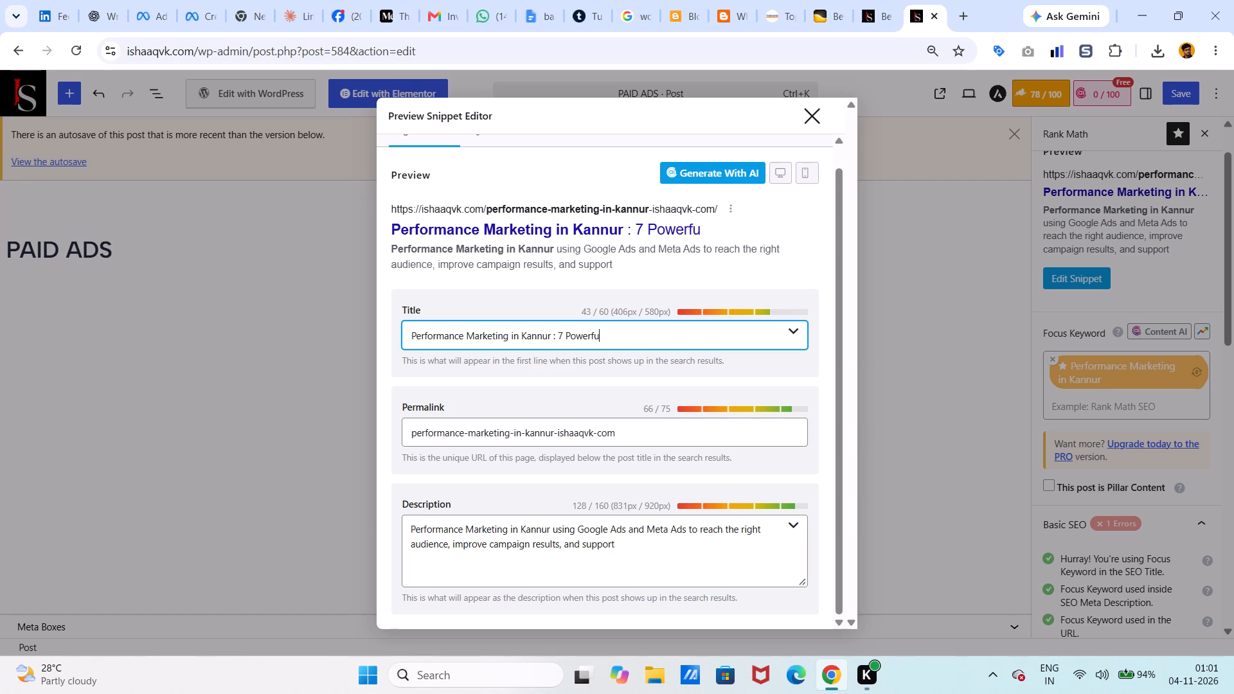
pyautogui.press('BackSpace')
pyautogui.press('BackSpace')
pyautogui.press('BackSpace')
pyautogui.press('BackSpace')
pyautogui.press('BackSpace')
pyautogui.write('rove')
pyautogui.write('n')
pyautogui.press('space')
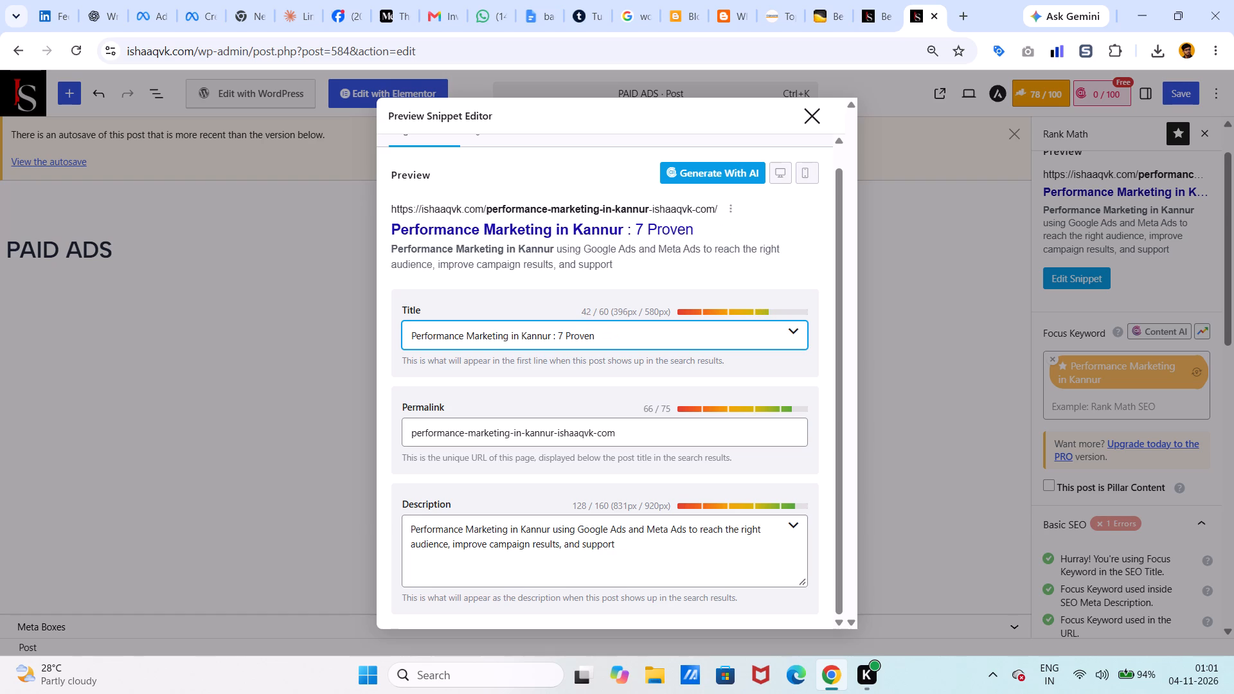
pyautogui.write('rowth')
pyautogui.press('space')
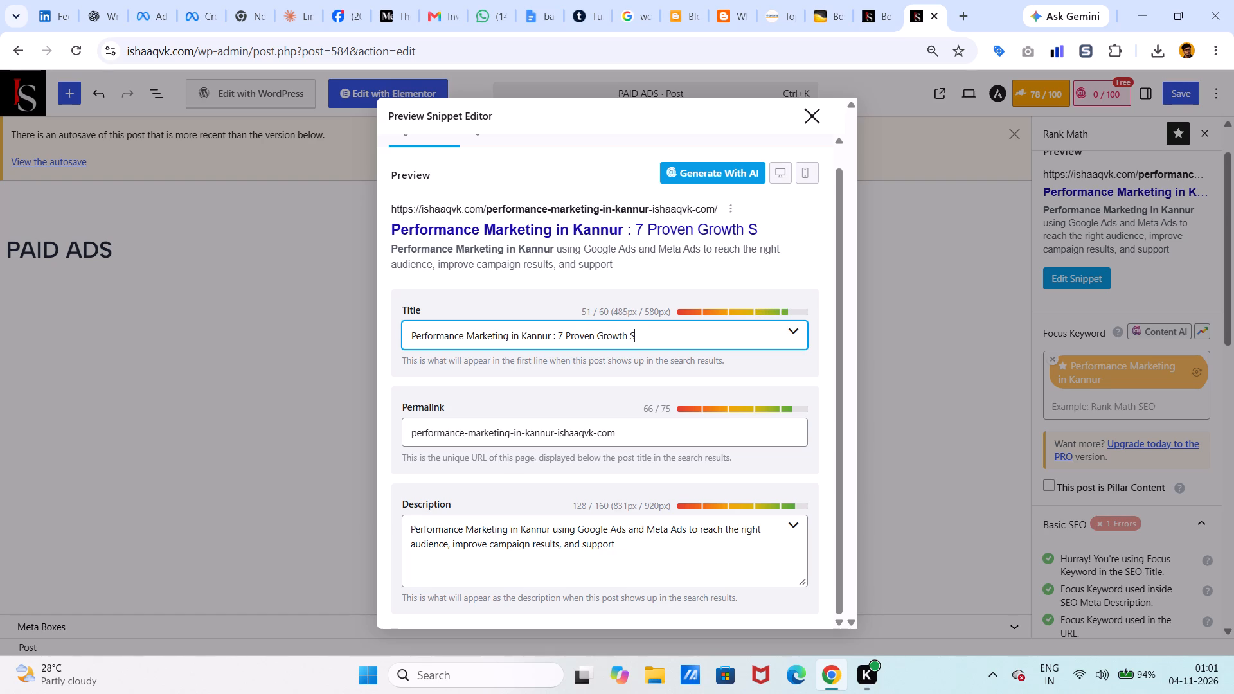
pyautogui.write('trategies')
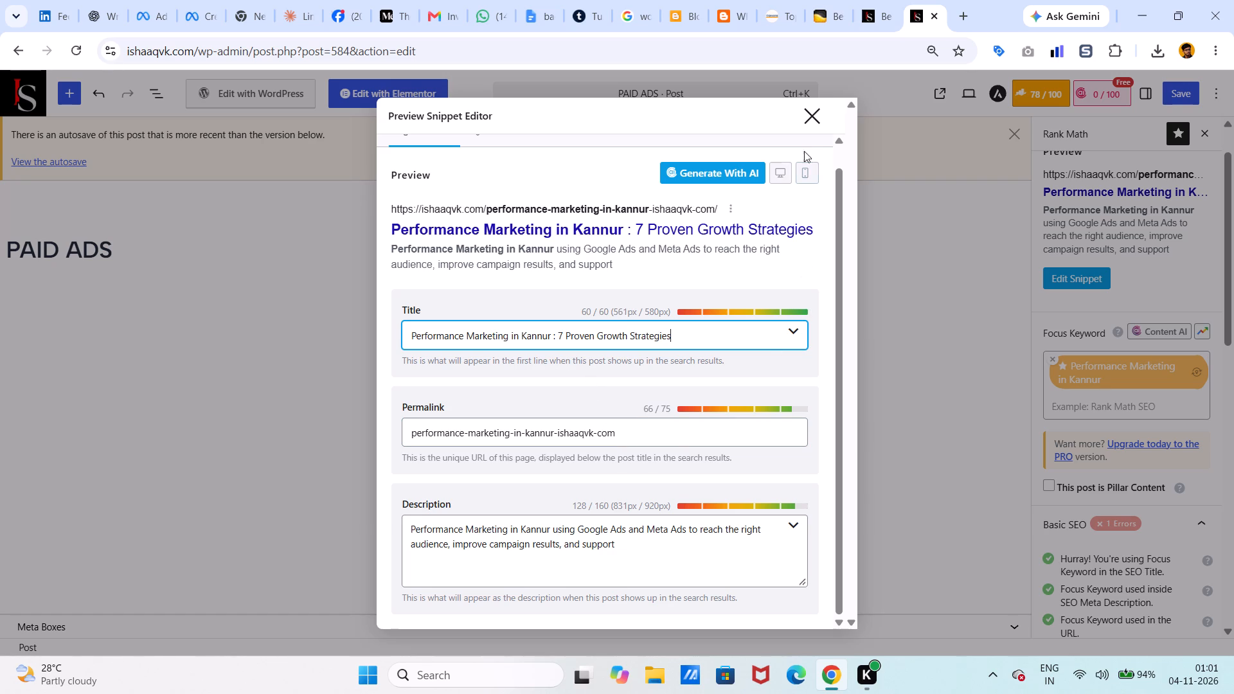
pyautogui.click(810, 112)
# Examine the Basic SEO, Additional and Title Readability checks in Rank Math with the new title.
pyautogui.scroll(-1, 1060, 494)
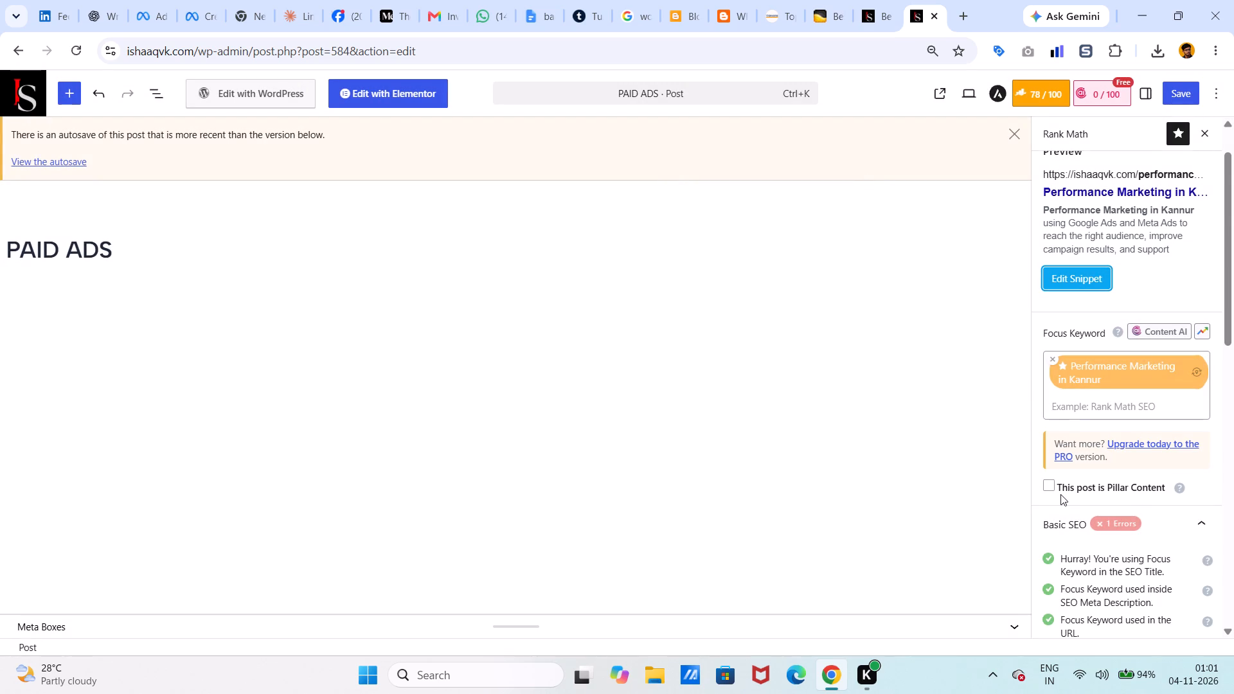
pyautogui.scroll(-4, 1060, 494)
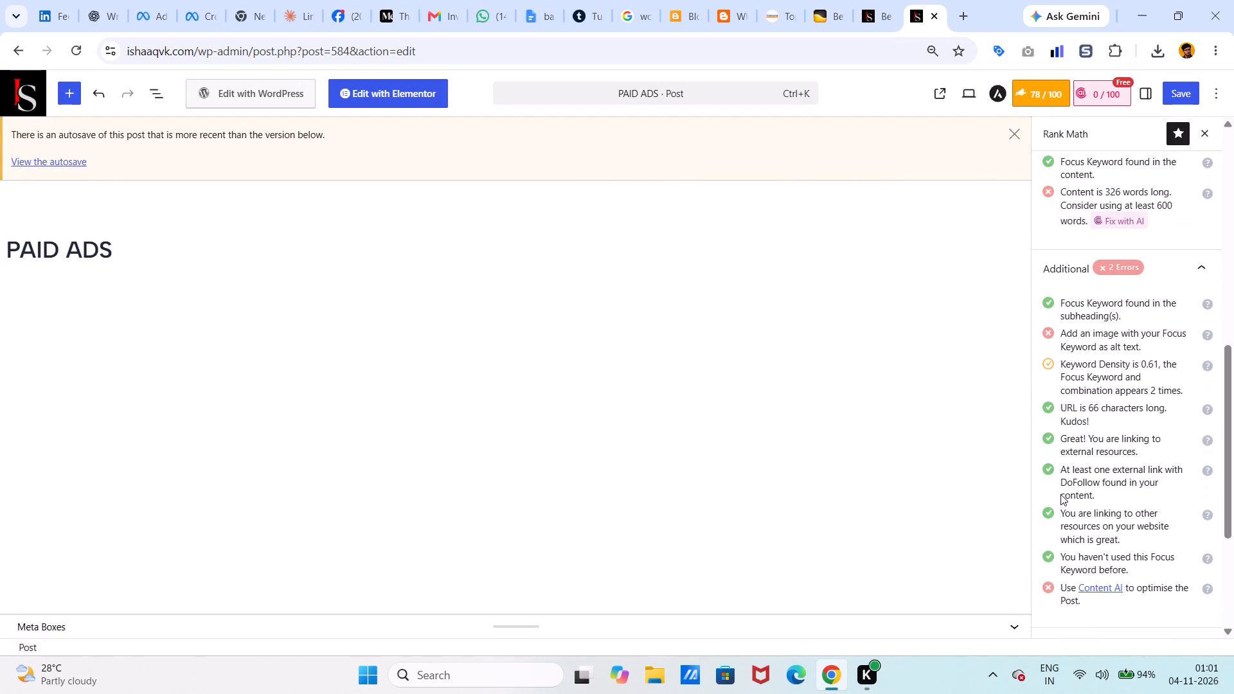
pyautogui.scroll(-1, 1060, 494)
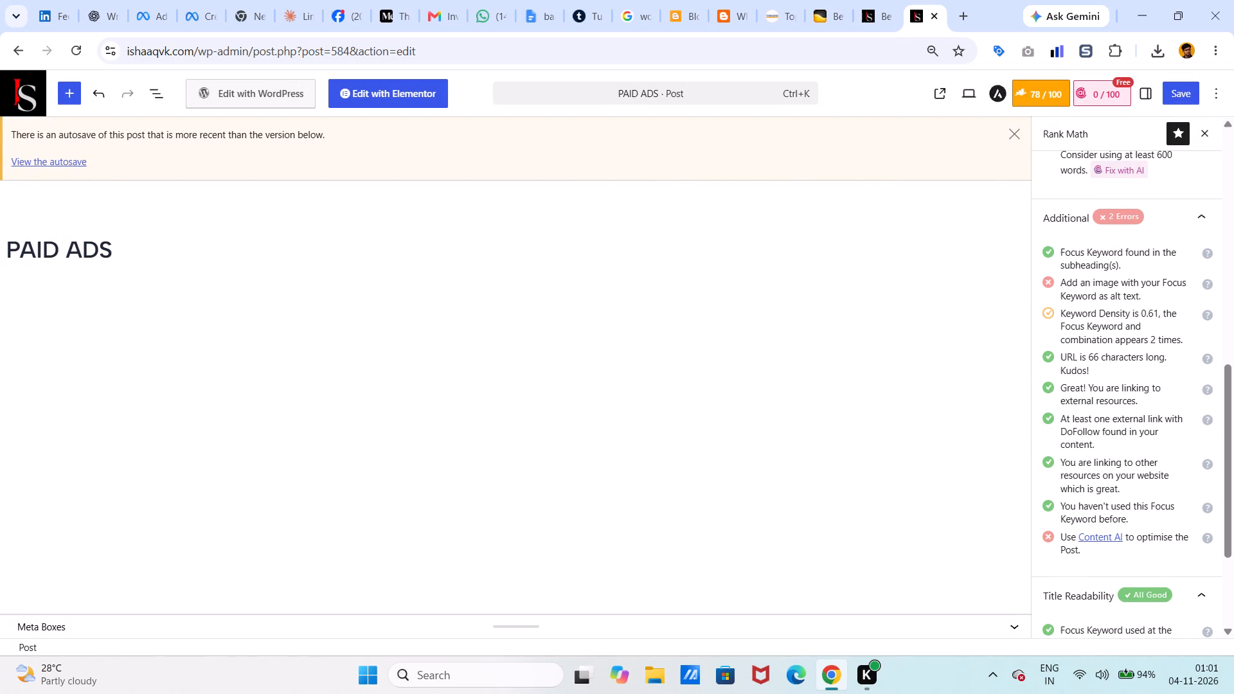
pyautogui.scroll(-2, 1060, 494)
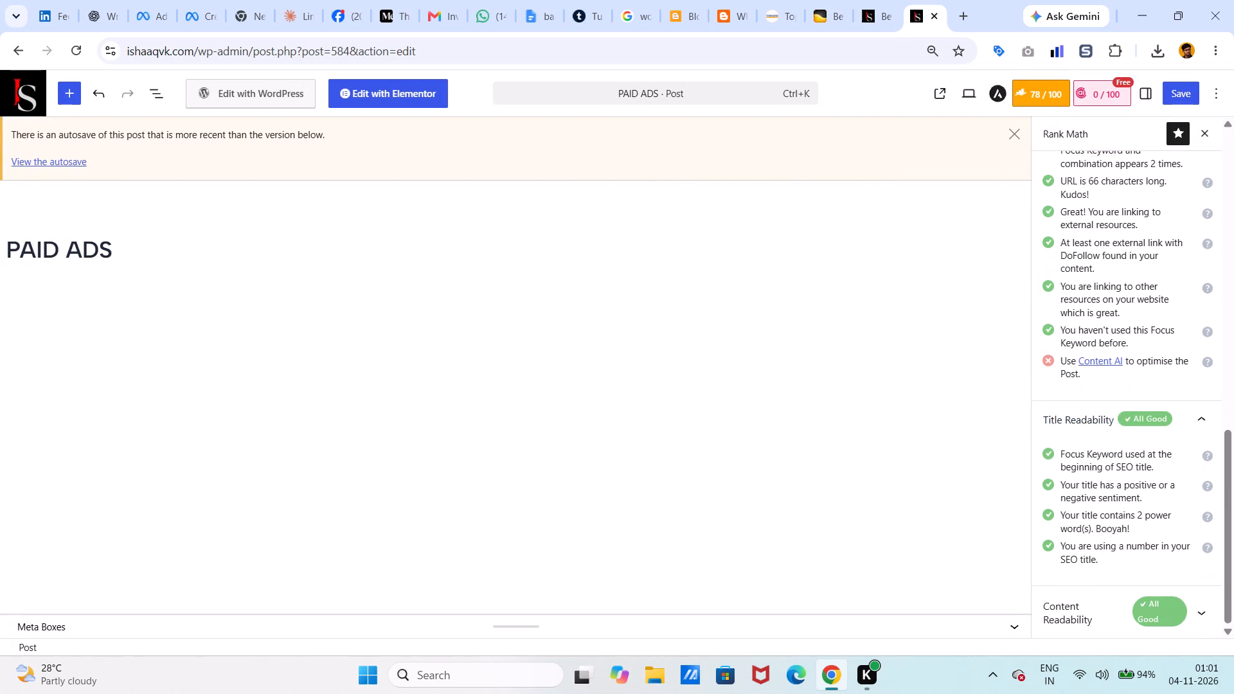
pyautogui.scroll(4, 1060, 494)
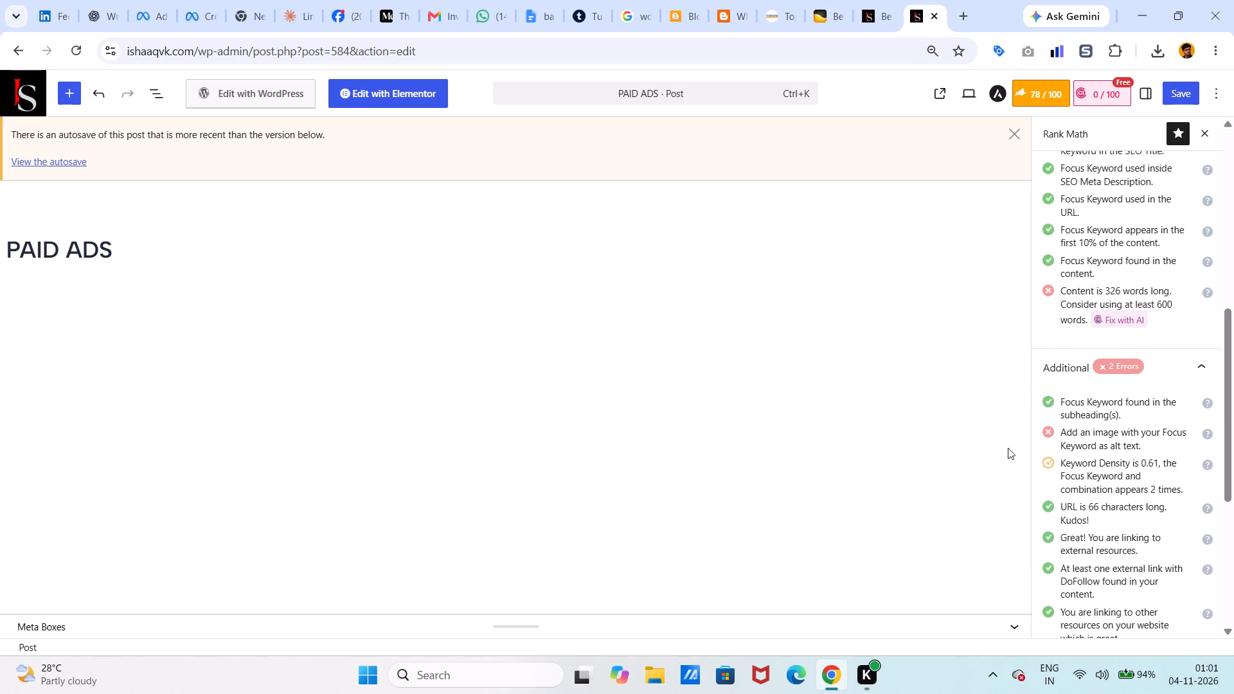
# Open a new browser tab.
pyautogui.click(959, 12)
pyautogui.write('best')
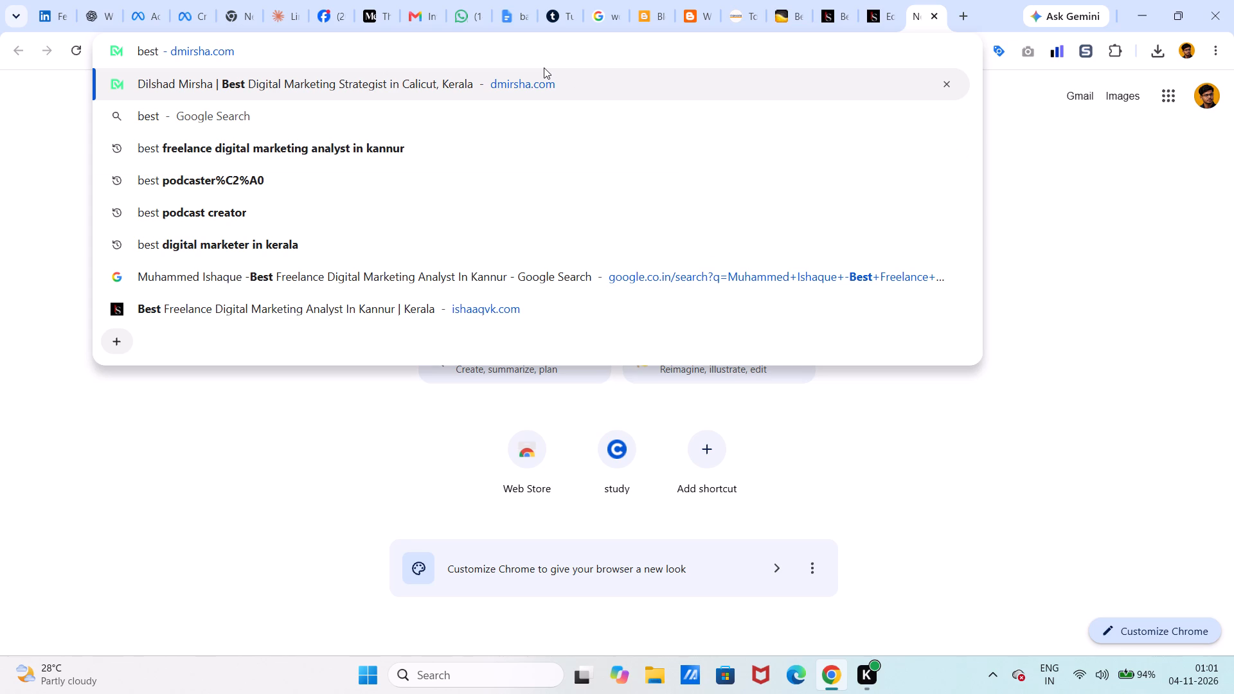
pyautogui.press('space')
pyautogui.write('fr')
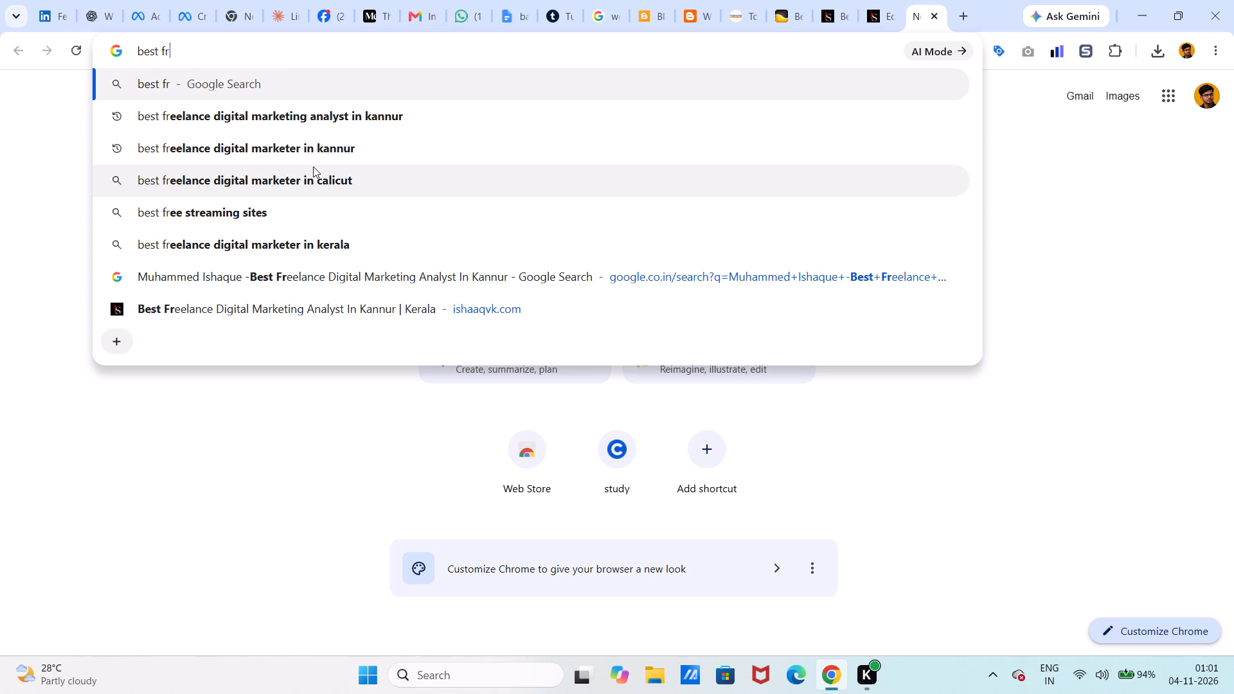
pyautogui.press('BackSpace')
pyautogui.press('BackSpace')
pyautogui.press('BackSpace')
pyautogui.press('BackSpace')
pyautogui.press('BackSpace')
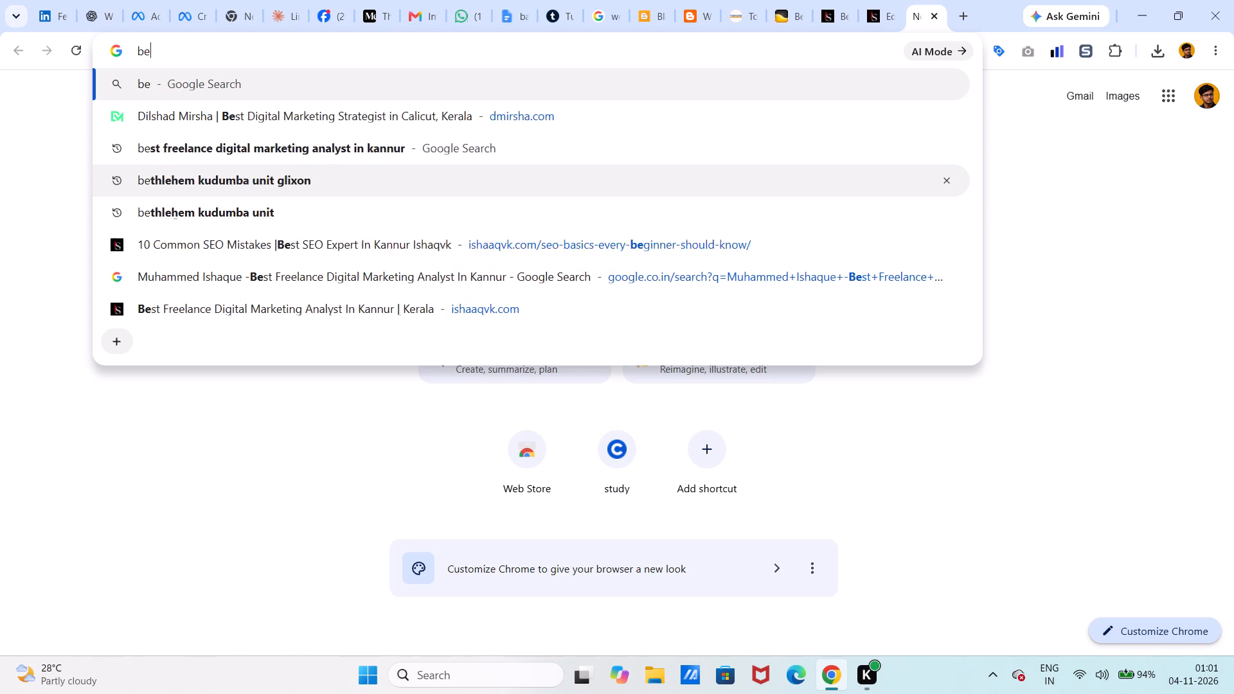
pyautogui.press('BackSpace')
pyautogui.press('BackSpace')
# Open the WordPress admin dashboard of ishaaqvk.com in the new tab.
pyautogui.write('isha')
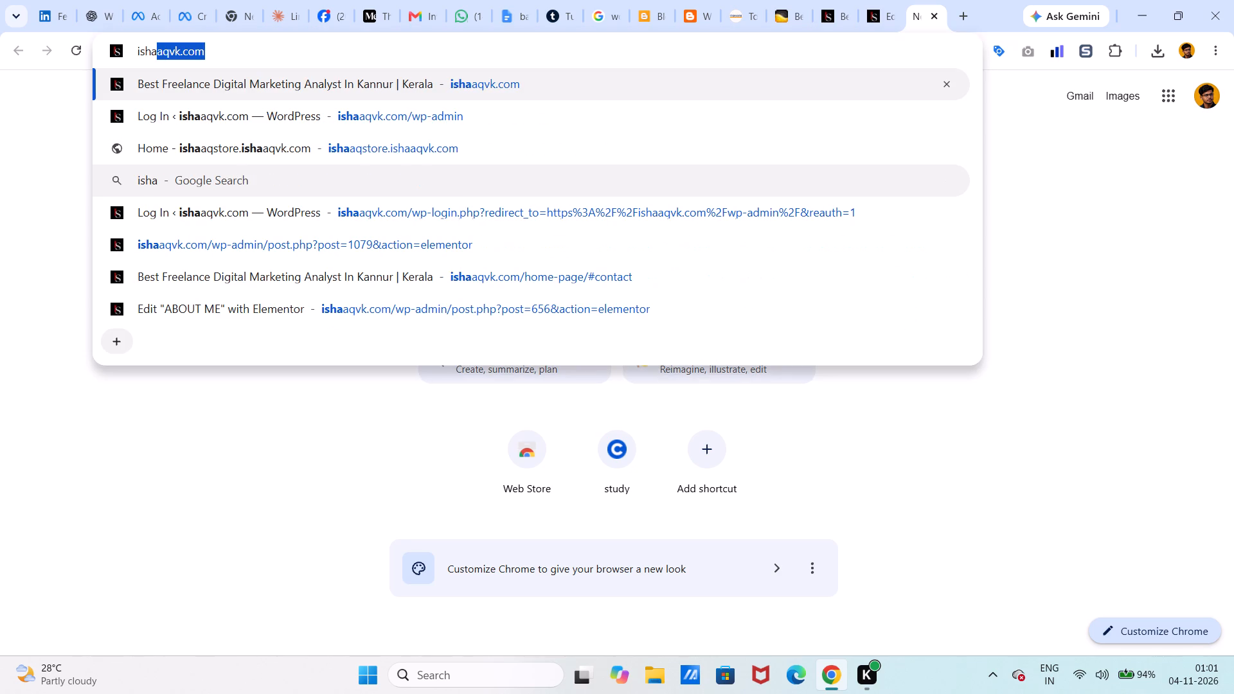
pyautogui.click(291, 117)
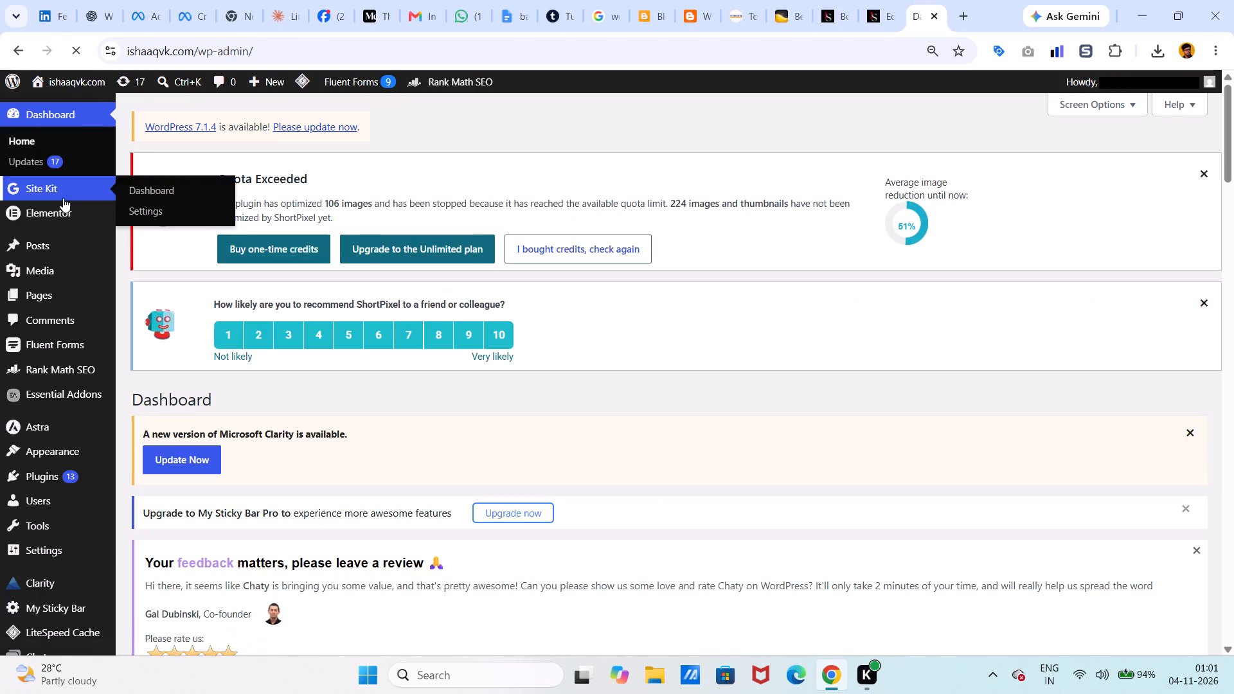
# Open the list of all posts and look through the posts with their SEO details.
pyautogui.scroll(-7, 244, 279)
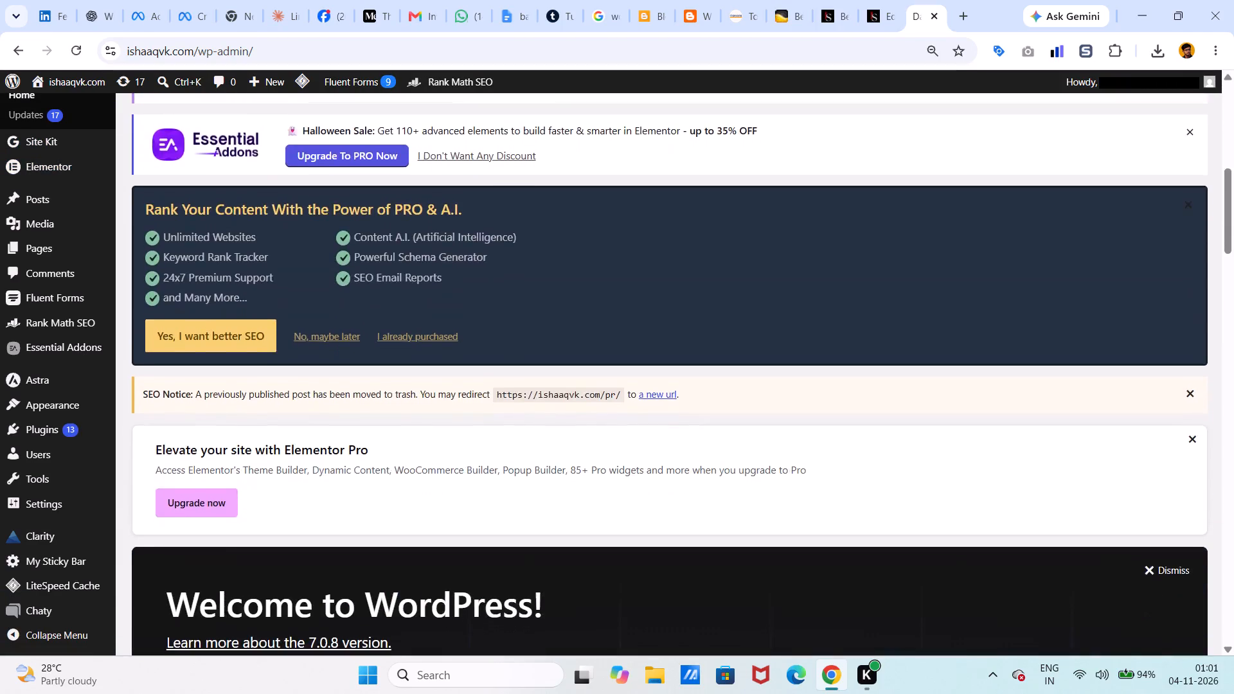
pyautogui.scroll(-3, 244, 279)
pyautogui.scroll(1, 244, 279)
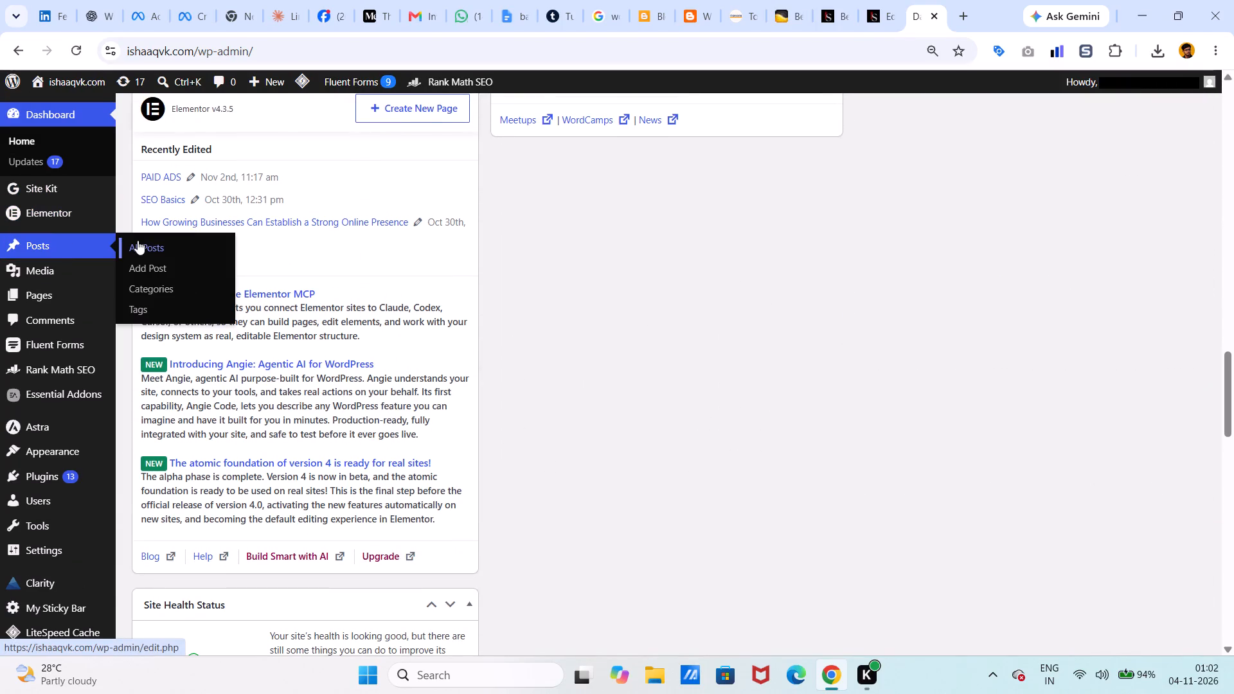
pyautogui.click(138, 240)
pyautogui.scroll(-1, 420, 266)
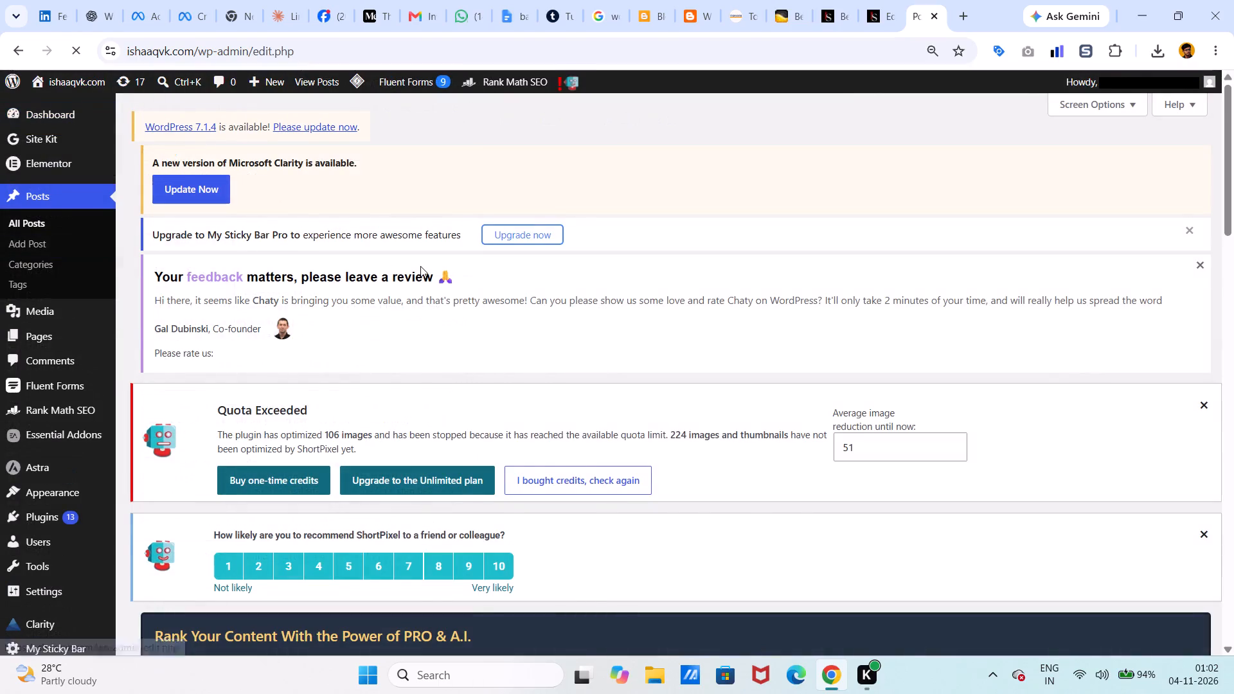
pyautogui.scroll(-5, 420, 266)
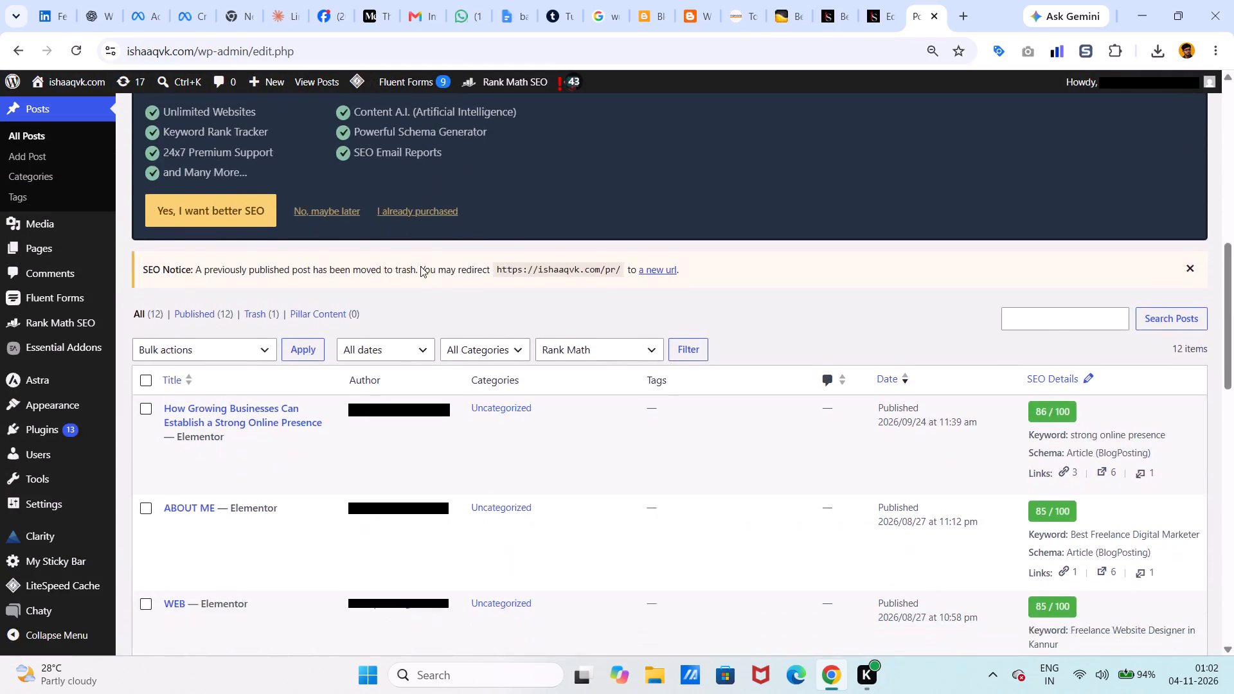
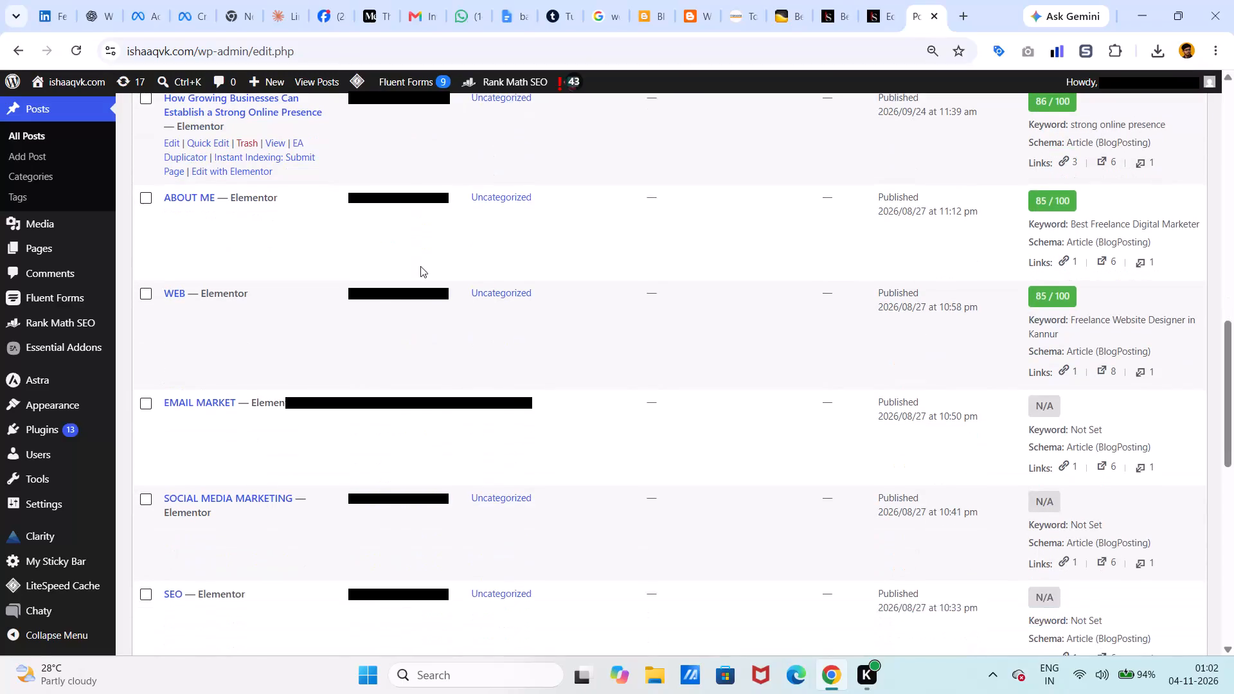
# Find the PAID ADS post in the posts list and open it for editing with Elementor.
pyautogui.scroll(-3, 420, 266)
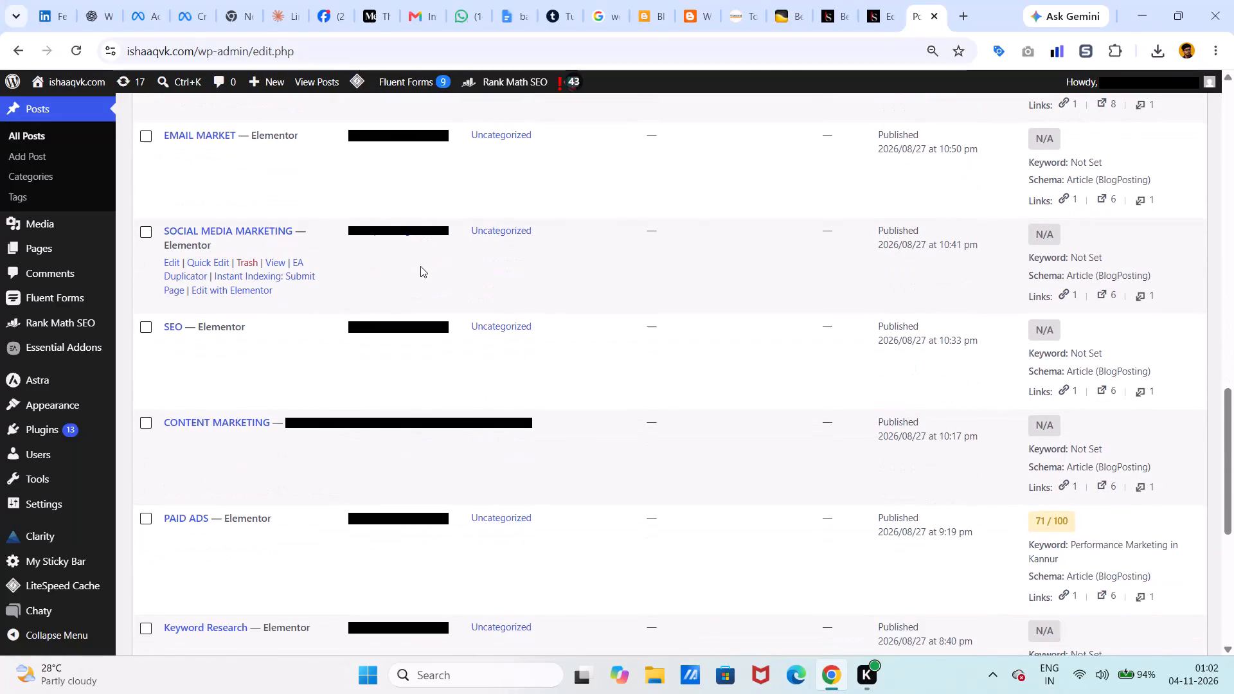
pyautogui.scroll(1, 420, 266)
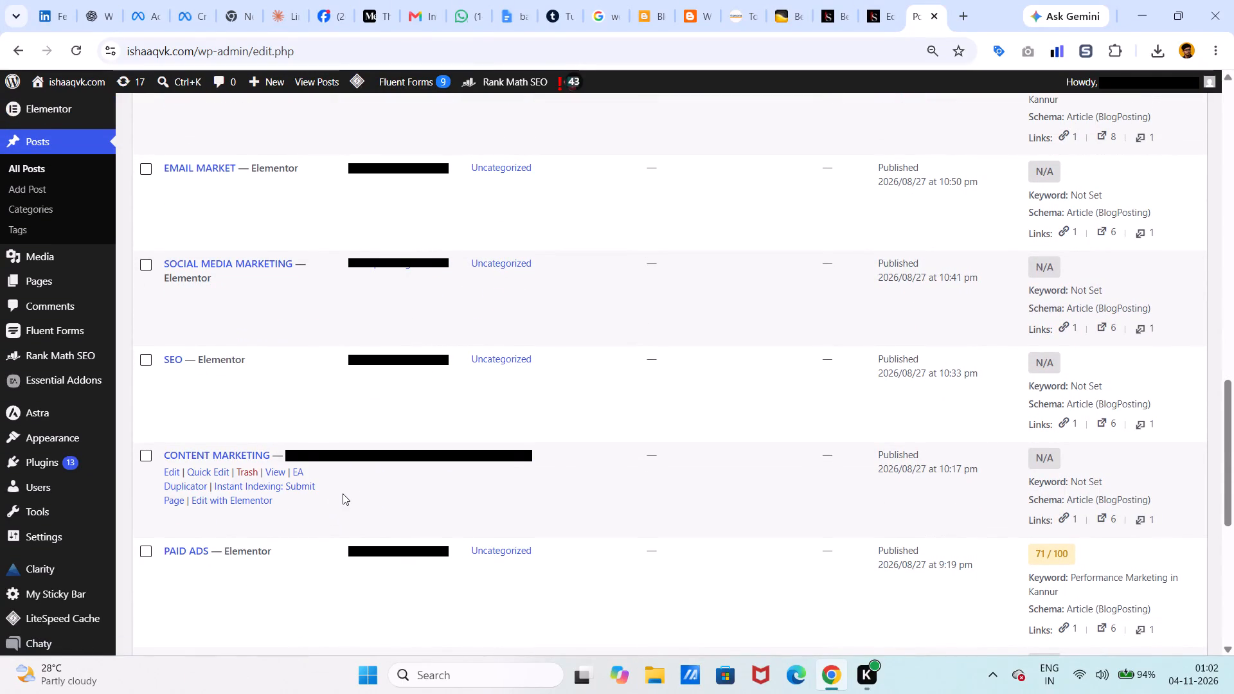
pyautogui.scroll(-1, 343, 494)
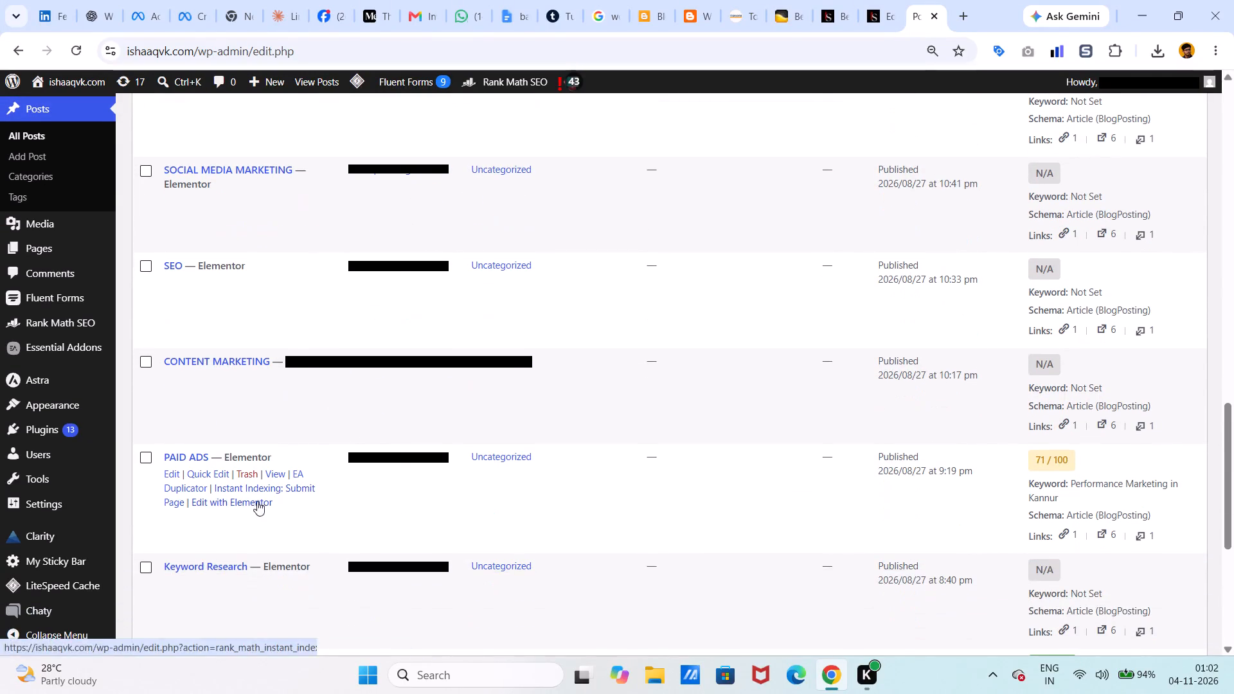
pyautogui.click(256, 501)
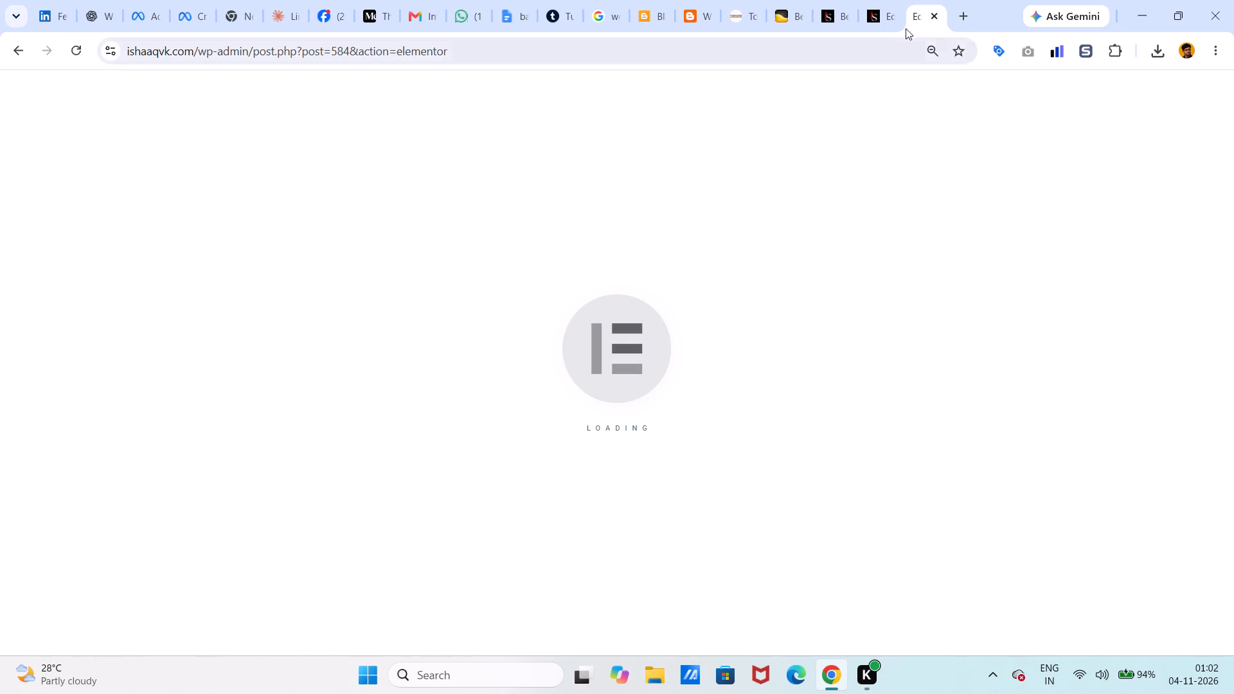
# Return to the PAID ADS post in the WordPress editor, save it and look over its Rank Math checks.
pyautogui.click(872, 24)
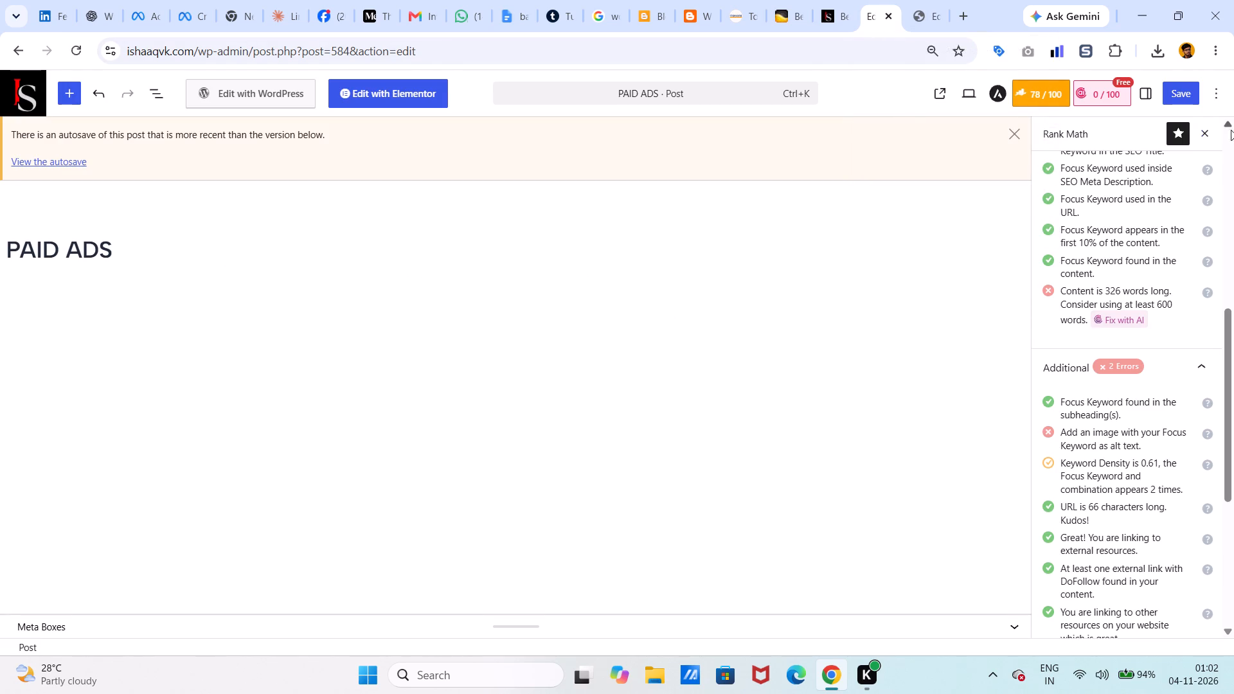
pyautogui.click(1175, 100)
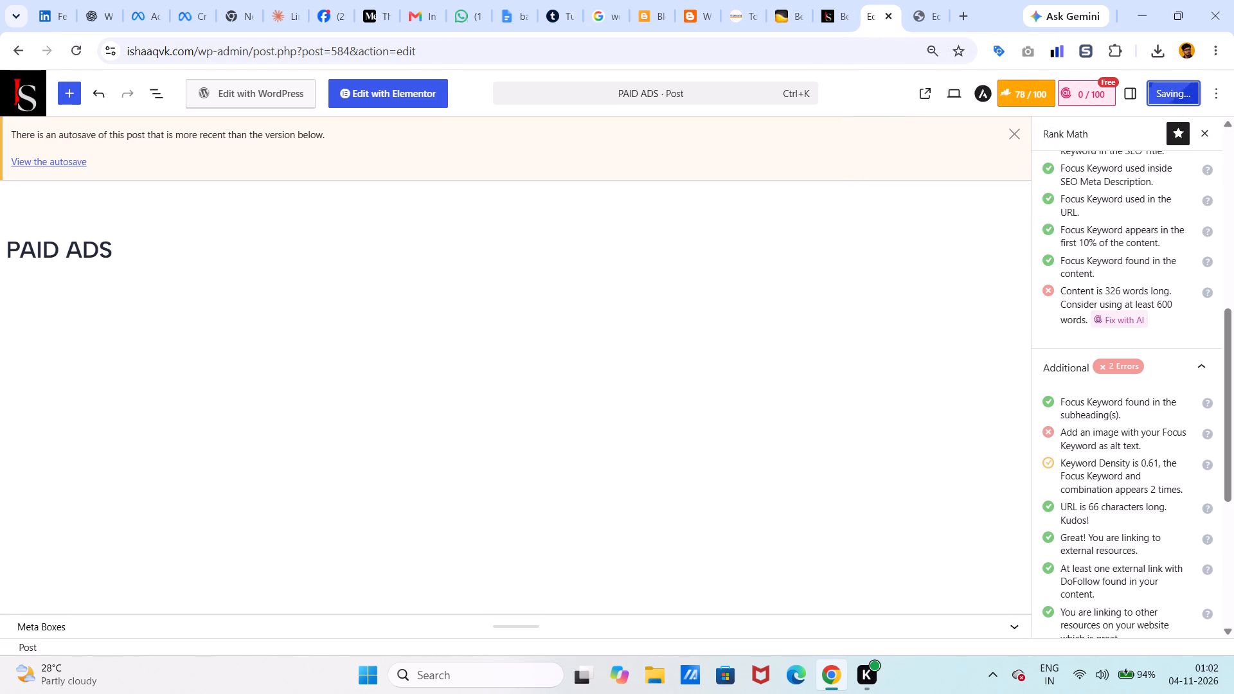
pyautogui.scroll(-1, 1125, 305)
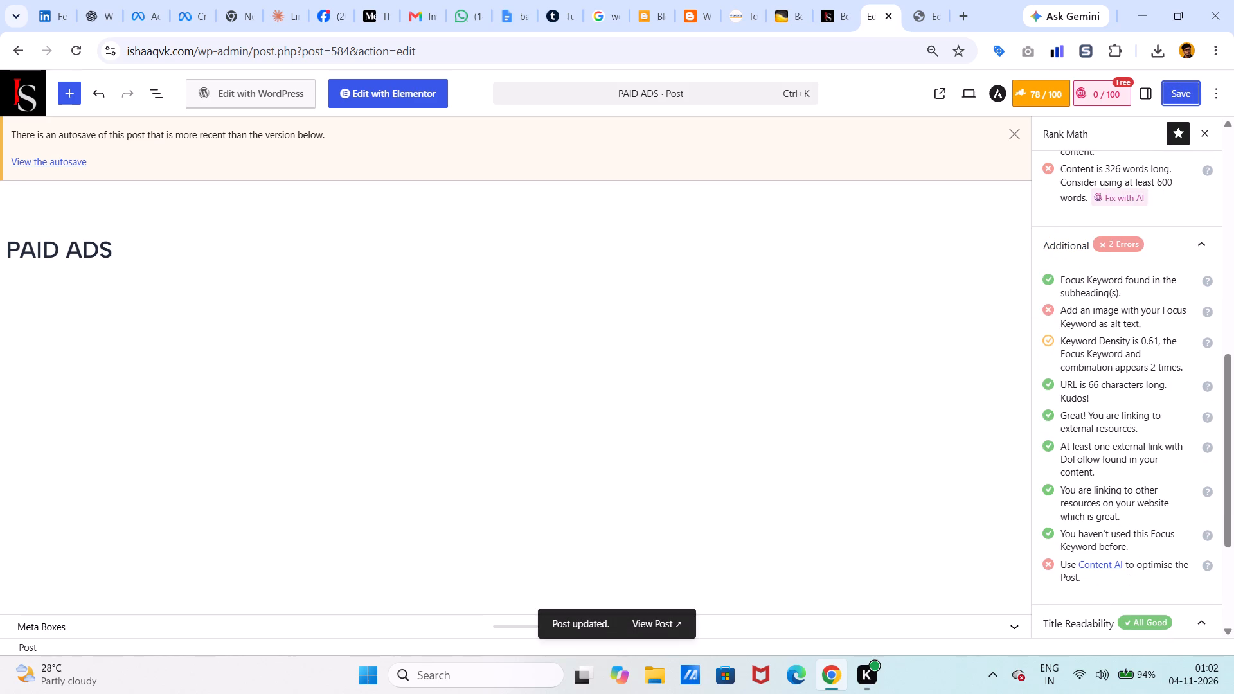
pyautogui.scroll(-1, 1125, 305)
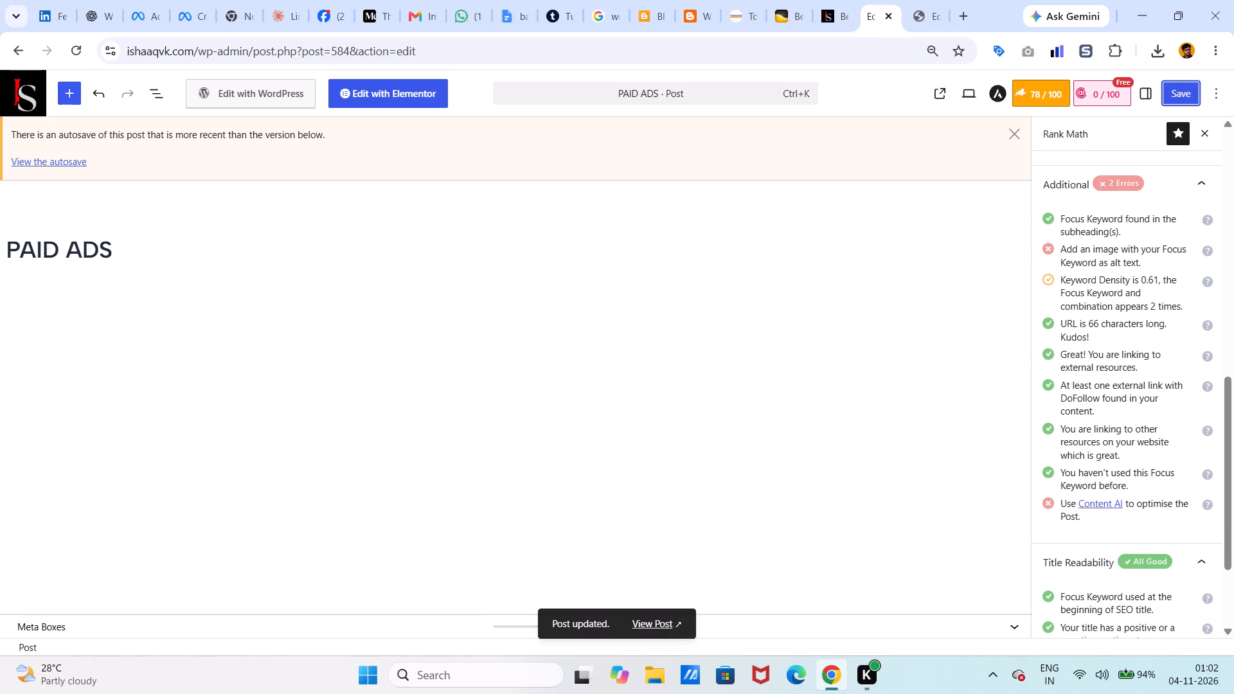
pyautogui.scroll(3, 1125, 305)
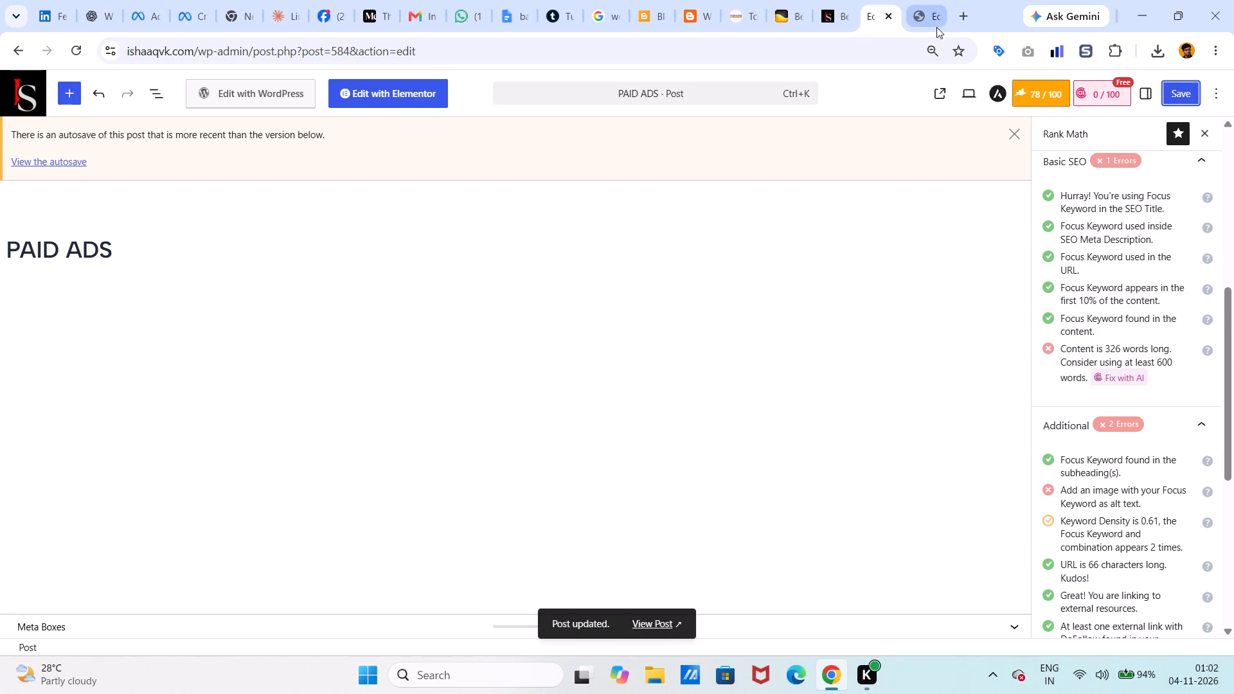
# In the Elementor page, open the file upload for replacing the phone-and-megaphone image beside the Performance Marketing In Kannur heading.
pyautogui.click(924, 21)
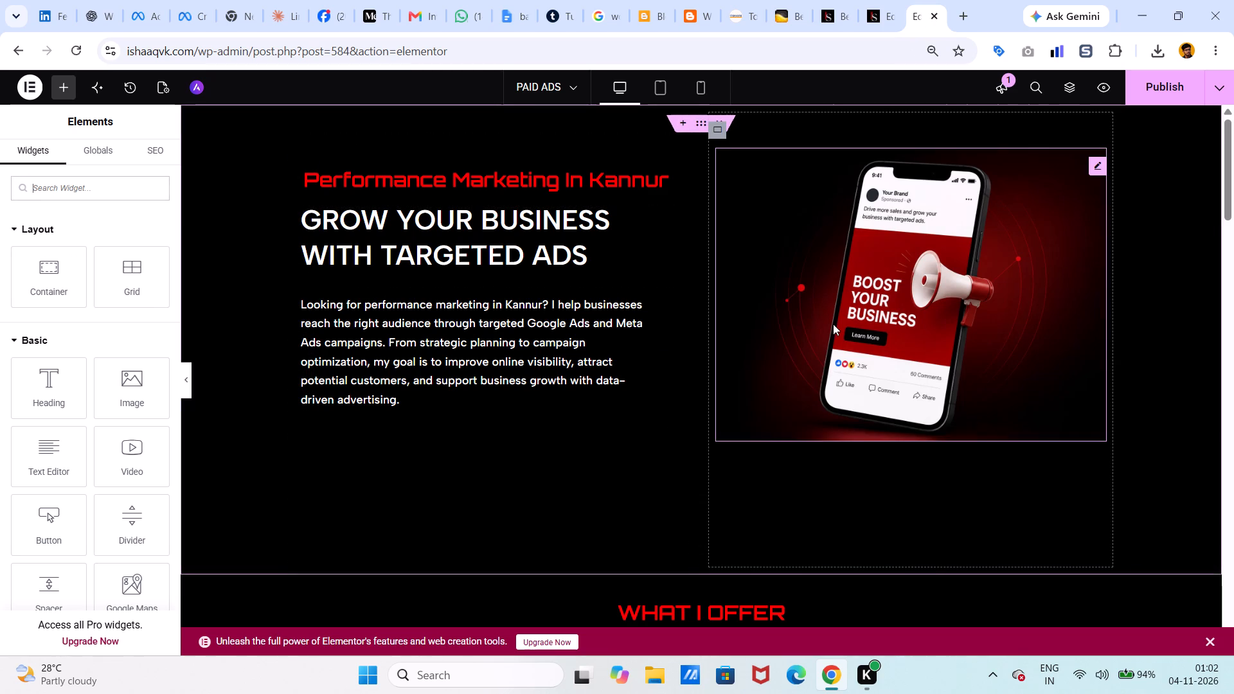
pyautogui.click(833, 324)
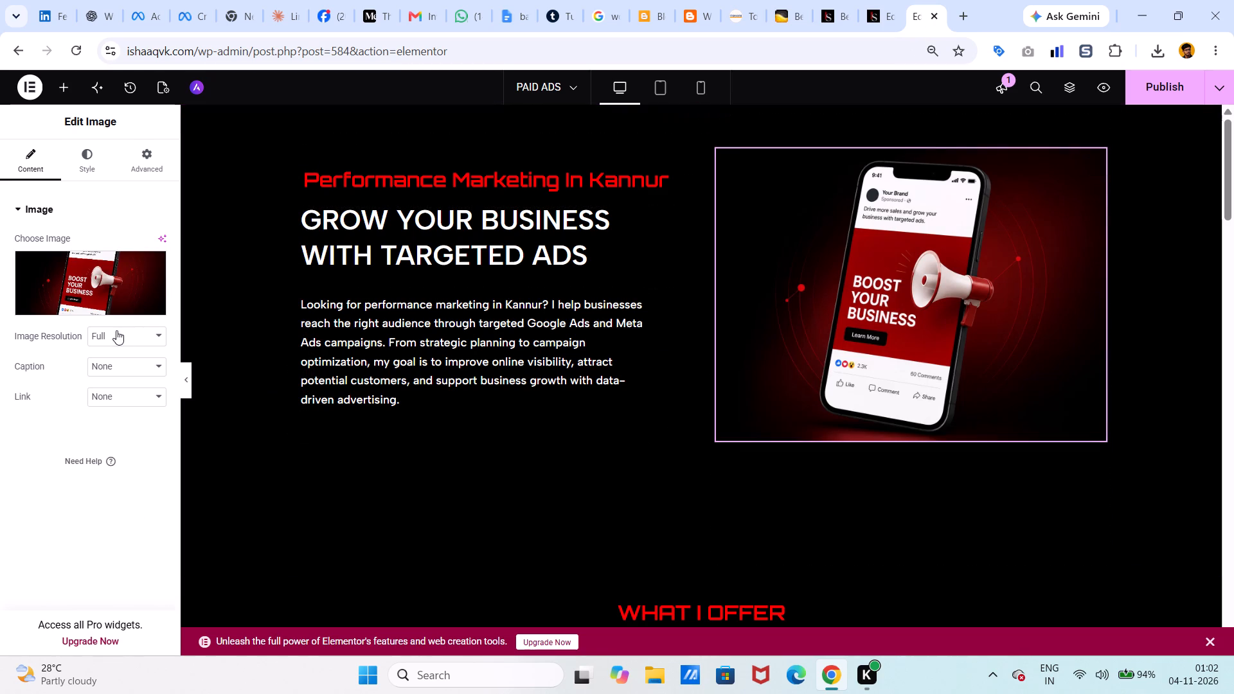
pyautogui.click(110, 309)
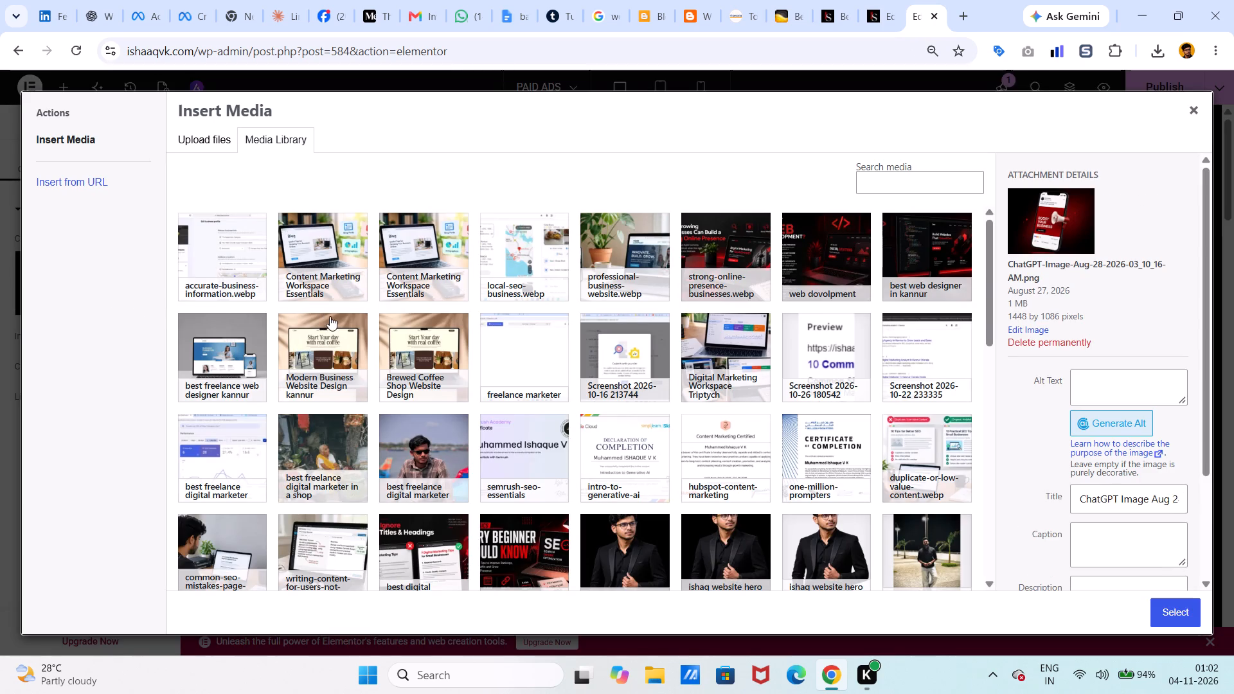
pyautogui.click(183, 143)
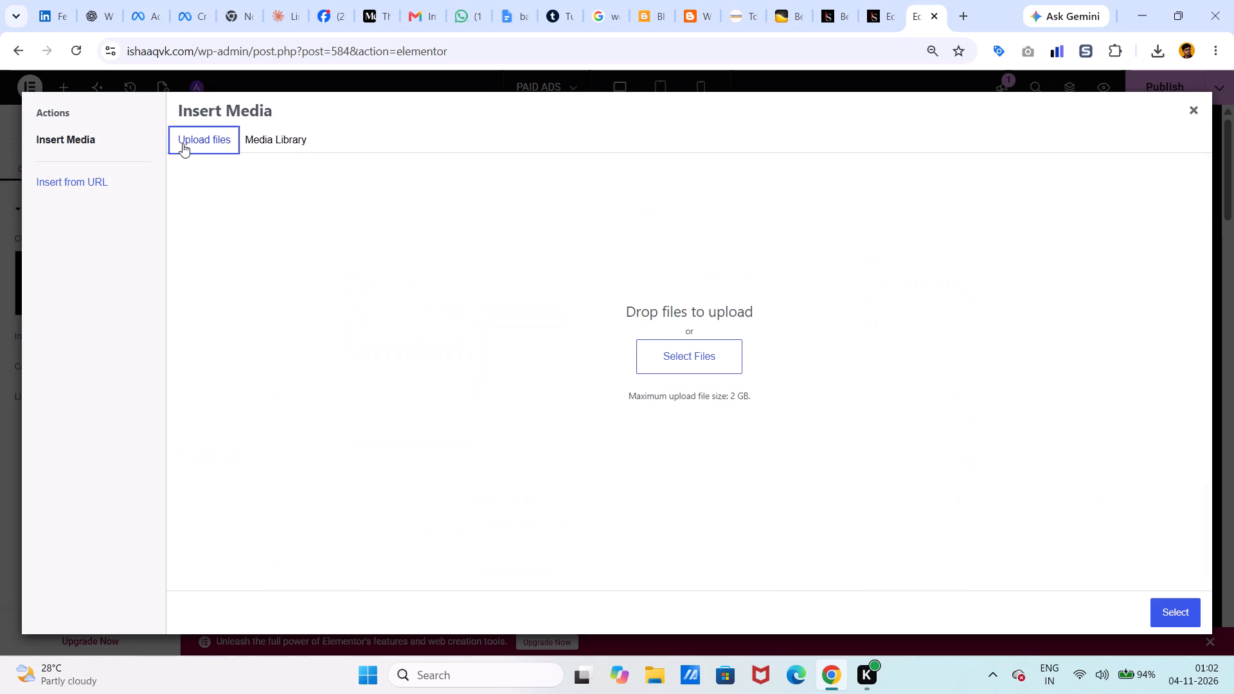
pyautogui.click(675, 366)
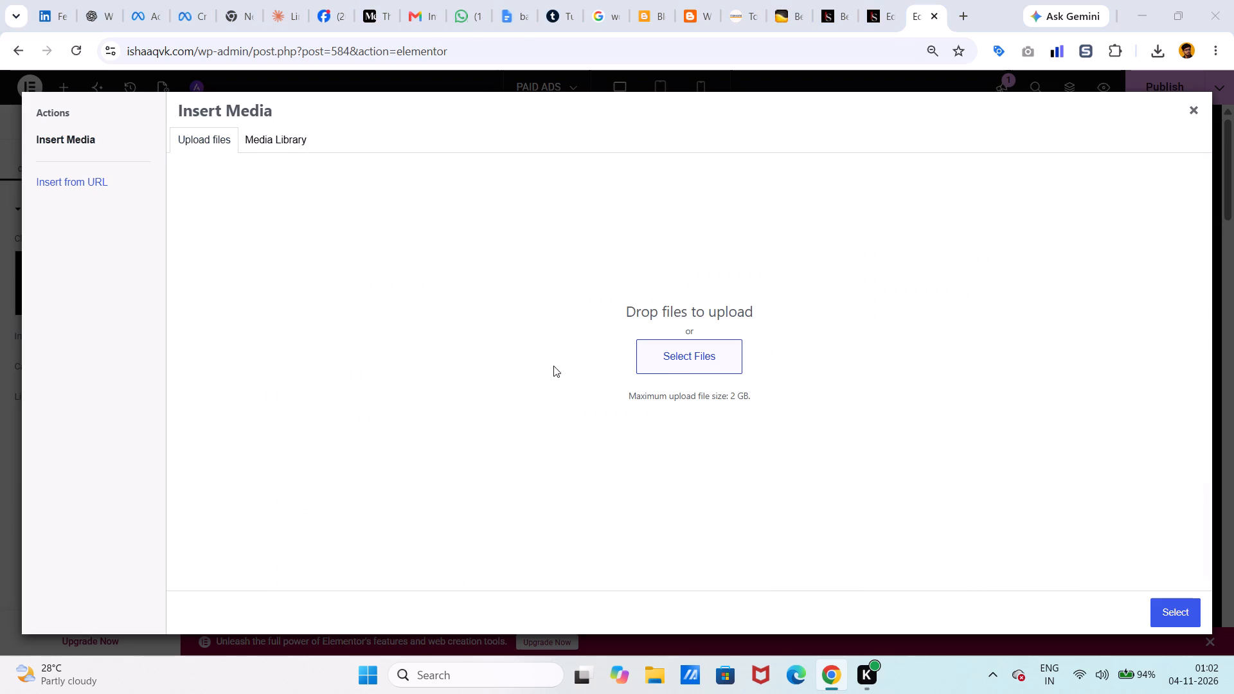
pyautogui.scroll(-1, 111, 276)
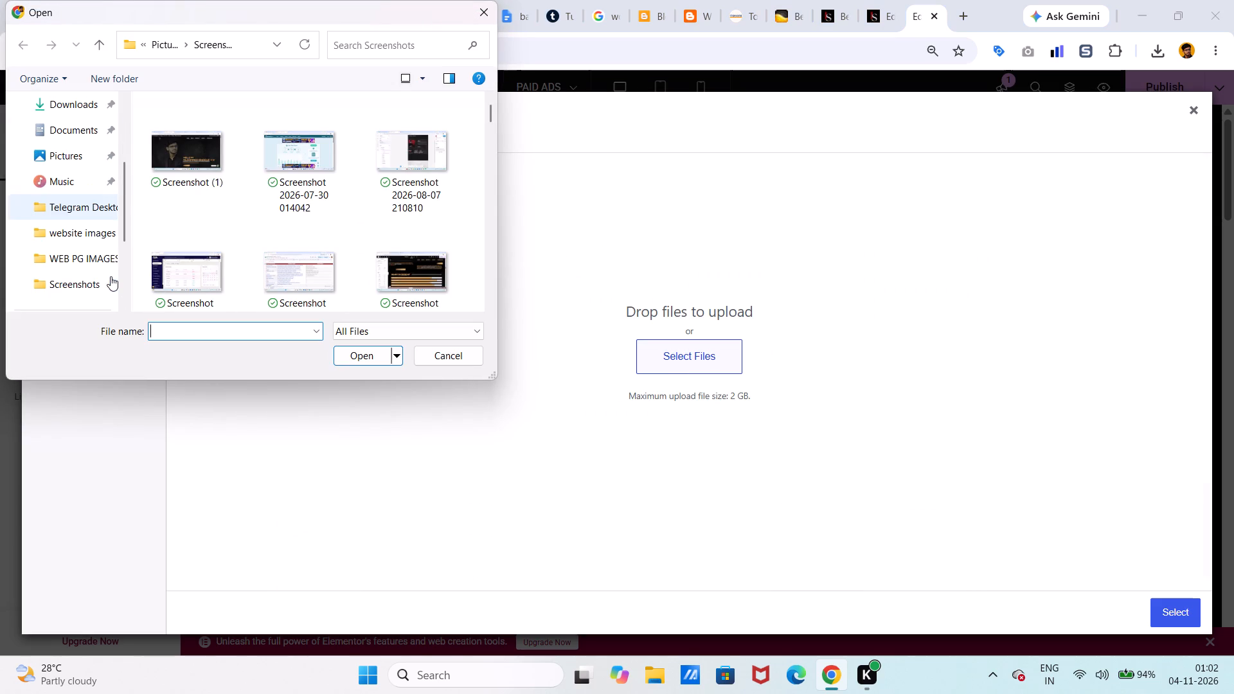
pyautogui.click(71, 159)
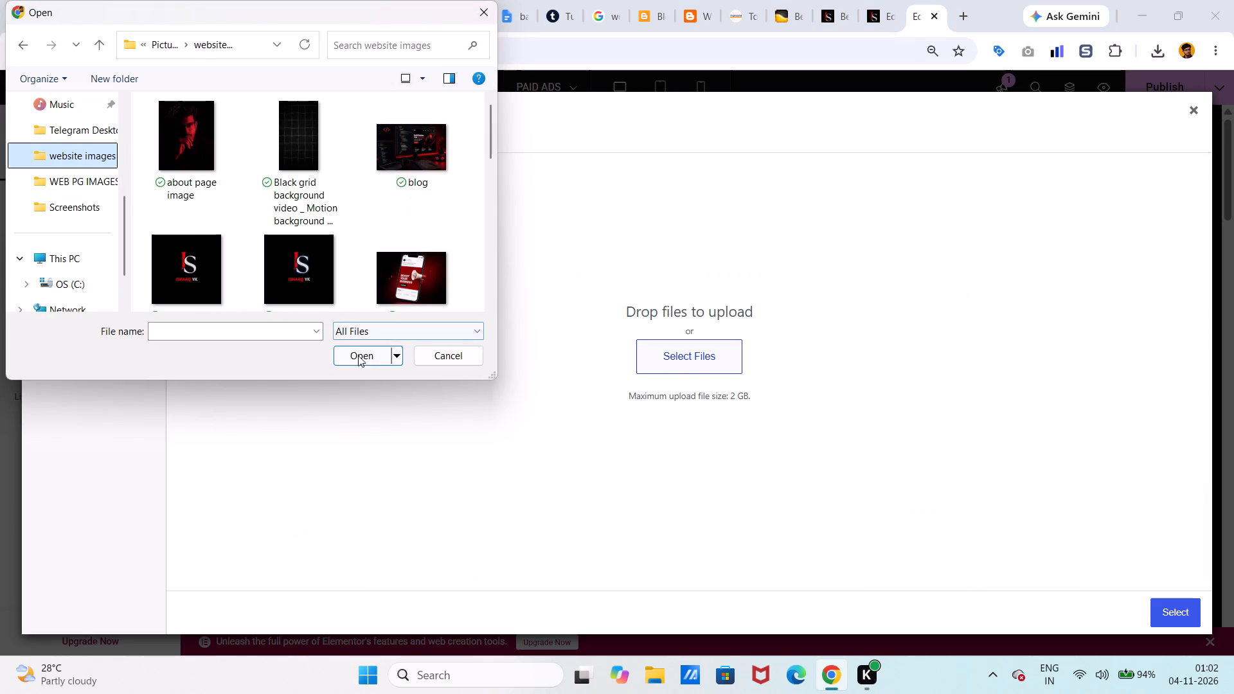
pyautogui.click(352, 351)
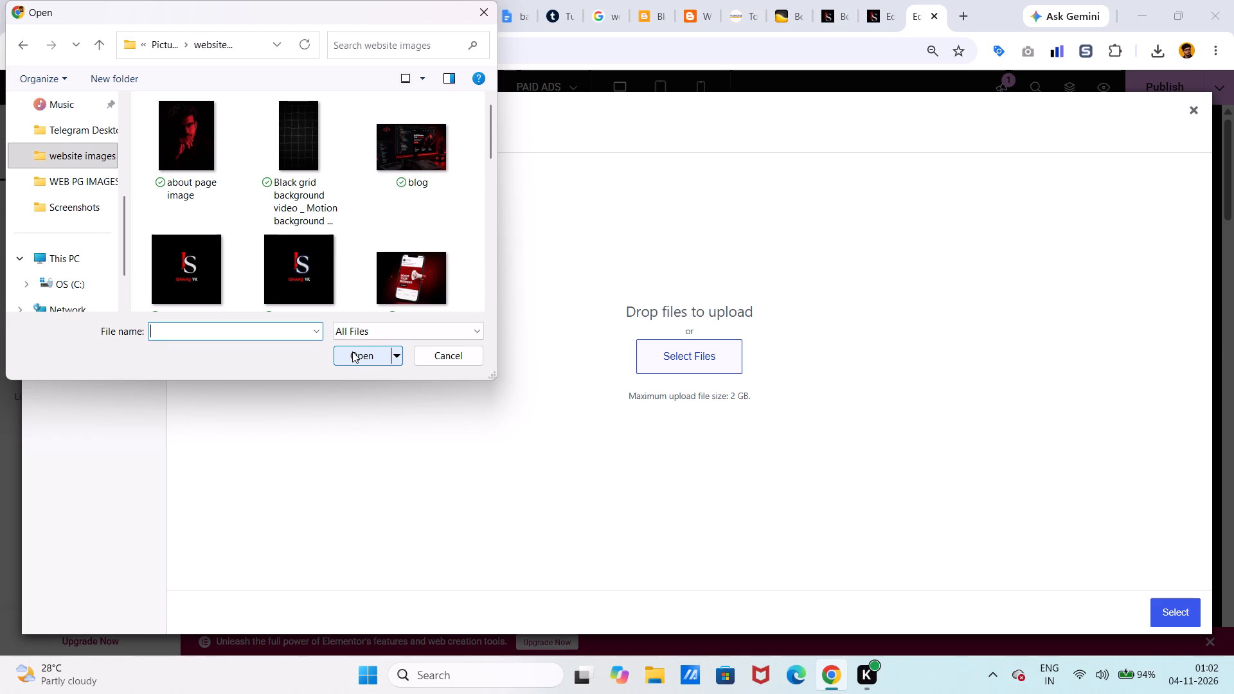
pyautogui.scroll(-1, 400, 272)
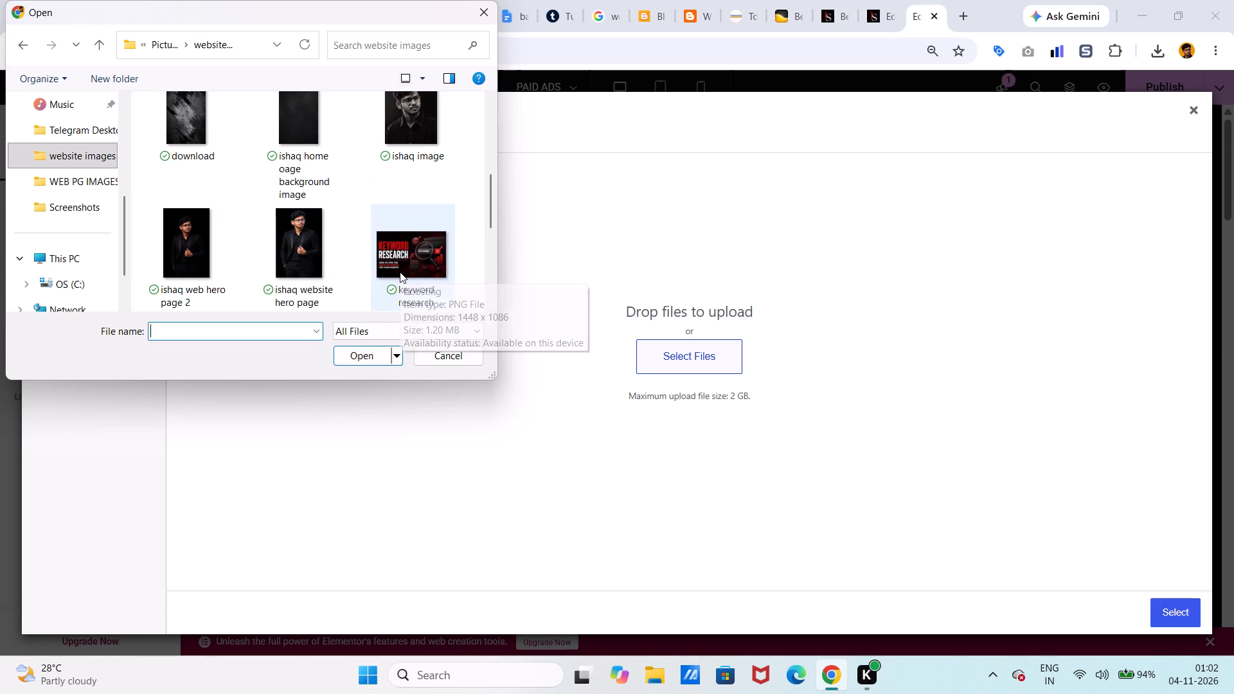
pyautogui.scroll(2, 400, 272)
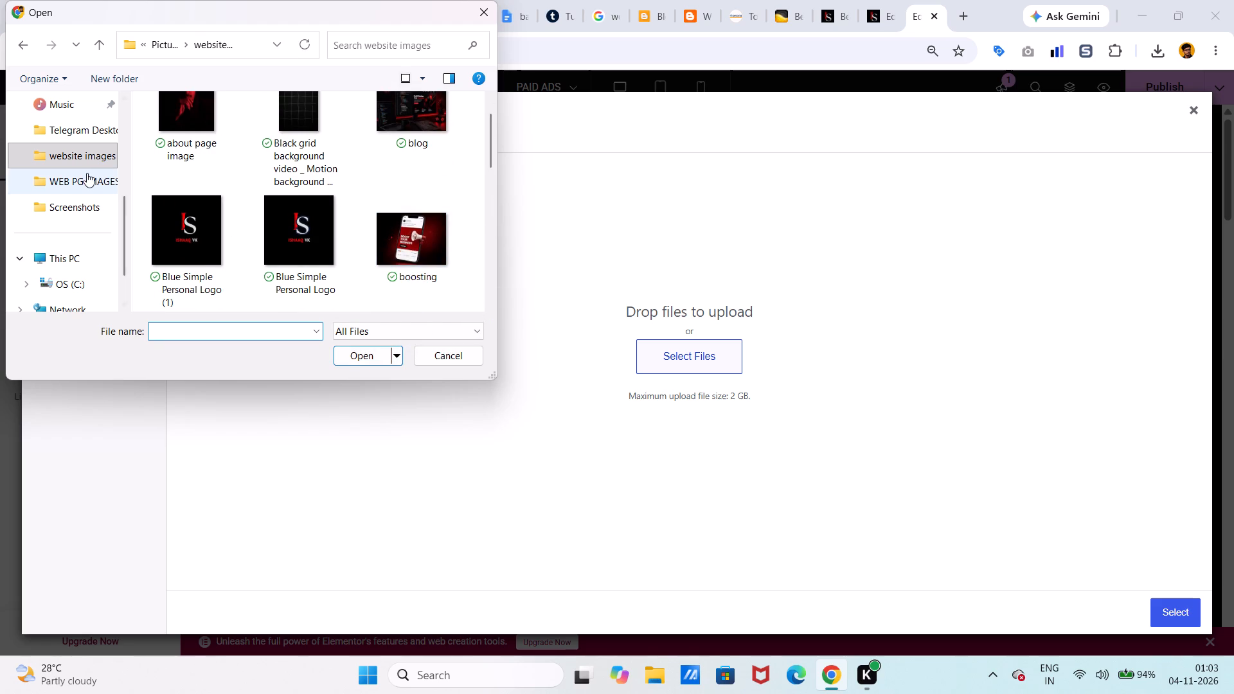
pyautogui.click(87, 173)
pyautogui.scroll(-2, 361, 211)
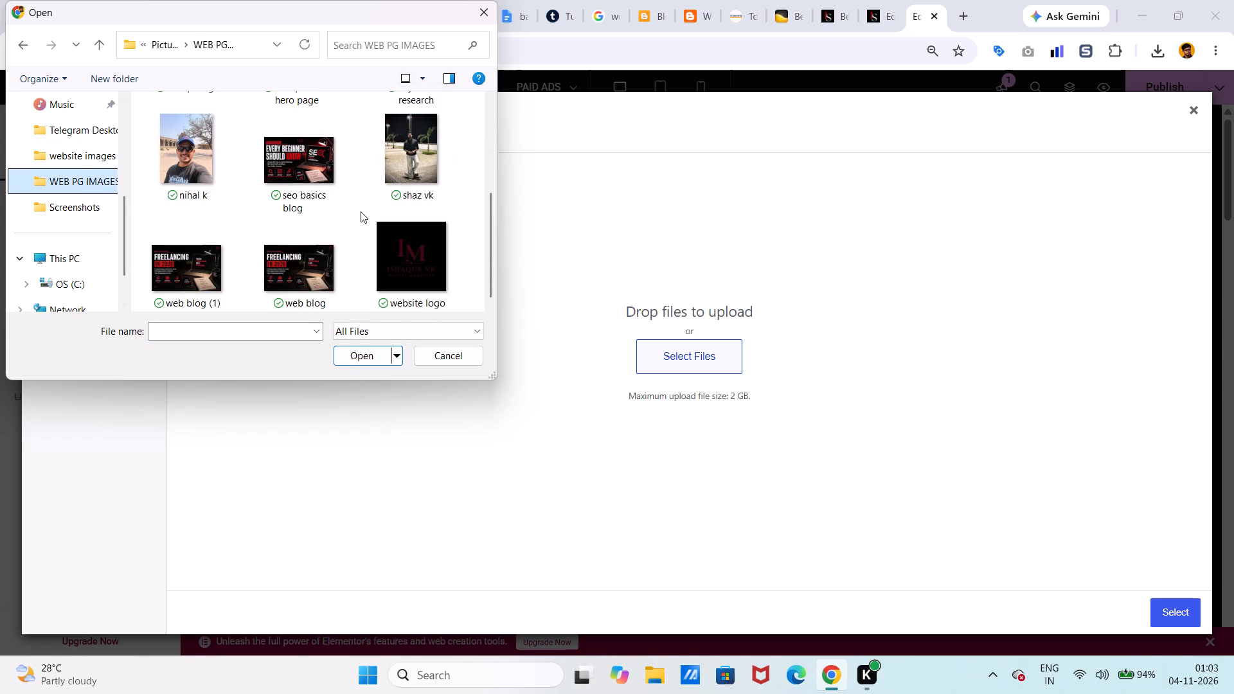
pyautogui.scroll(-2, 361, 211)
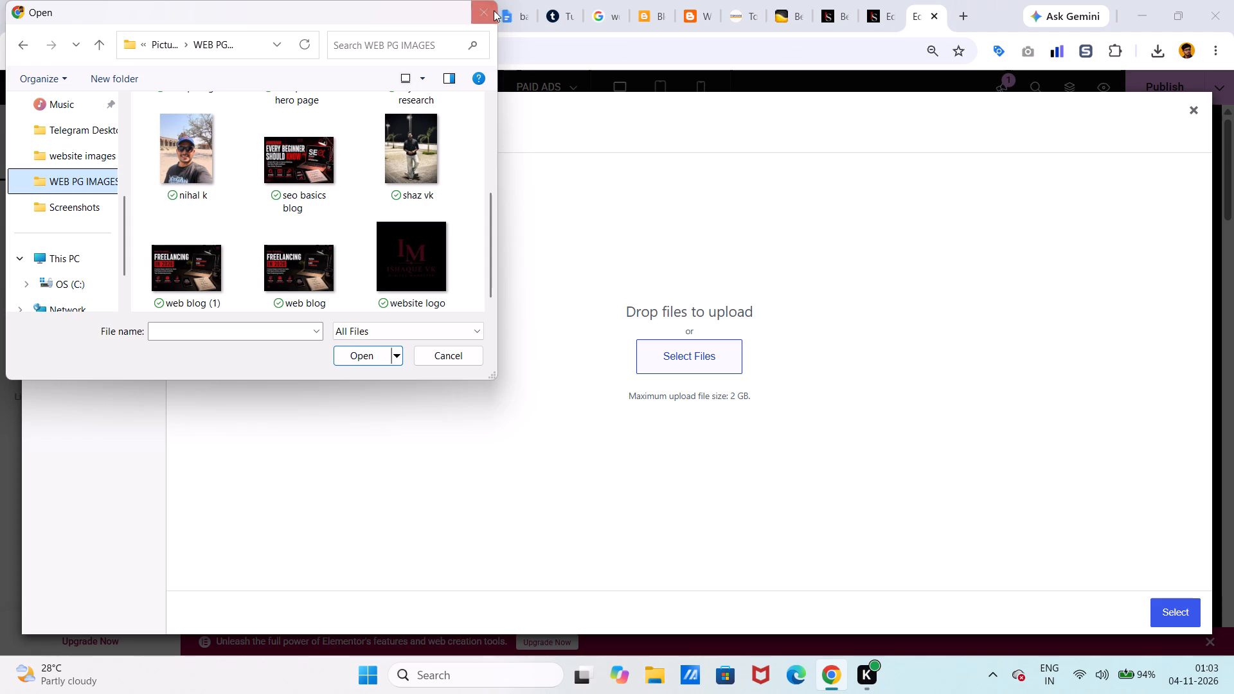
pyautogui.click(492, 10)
# Open the Squoosh image compressor (squoosh.app) in a new browser tab.
pyautogui.click(962, 19)
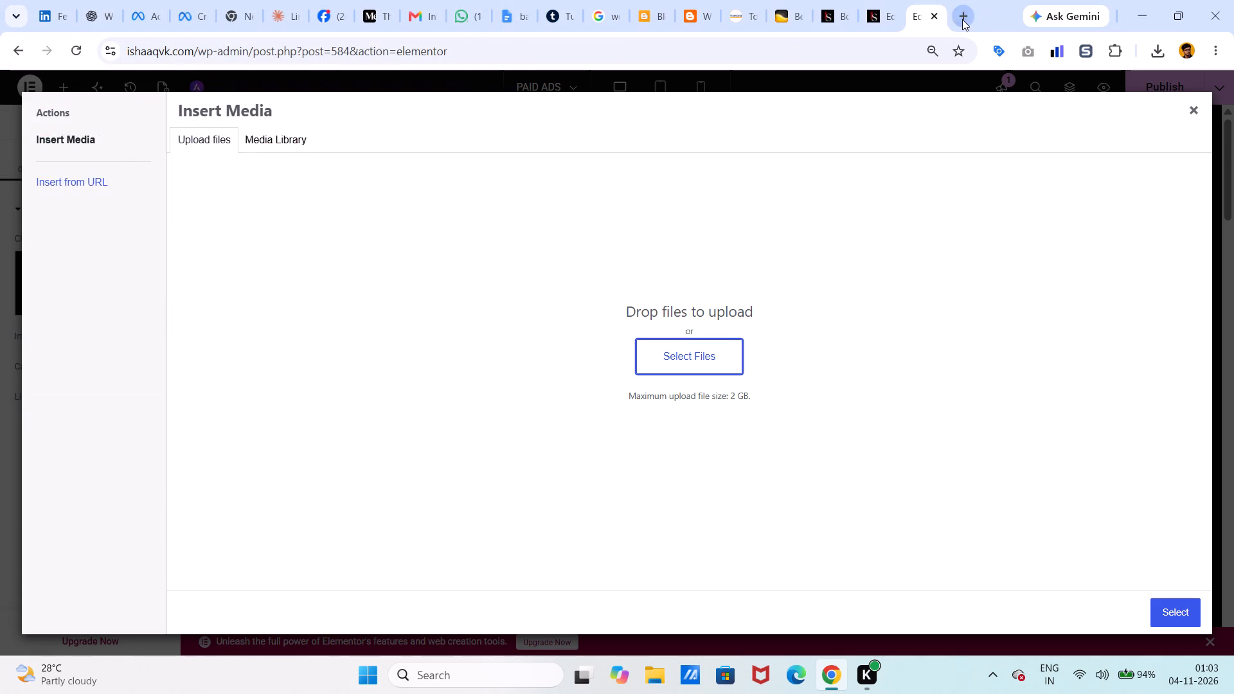
pyautogui.write('squ')
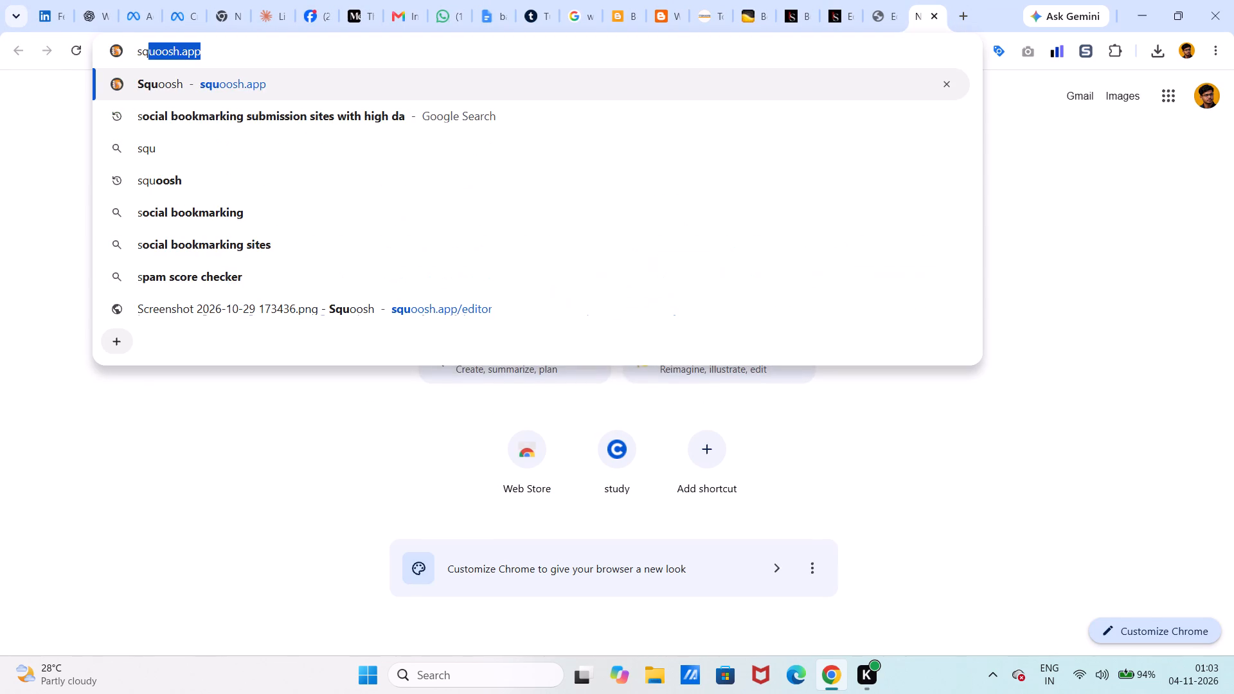
pyautogui.click(781, 96)
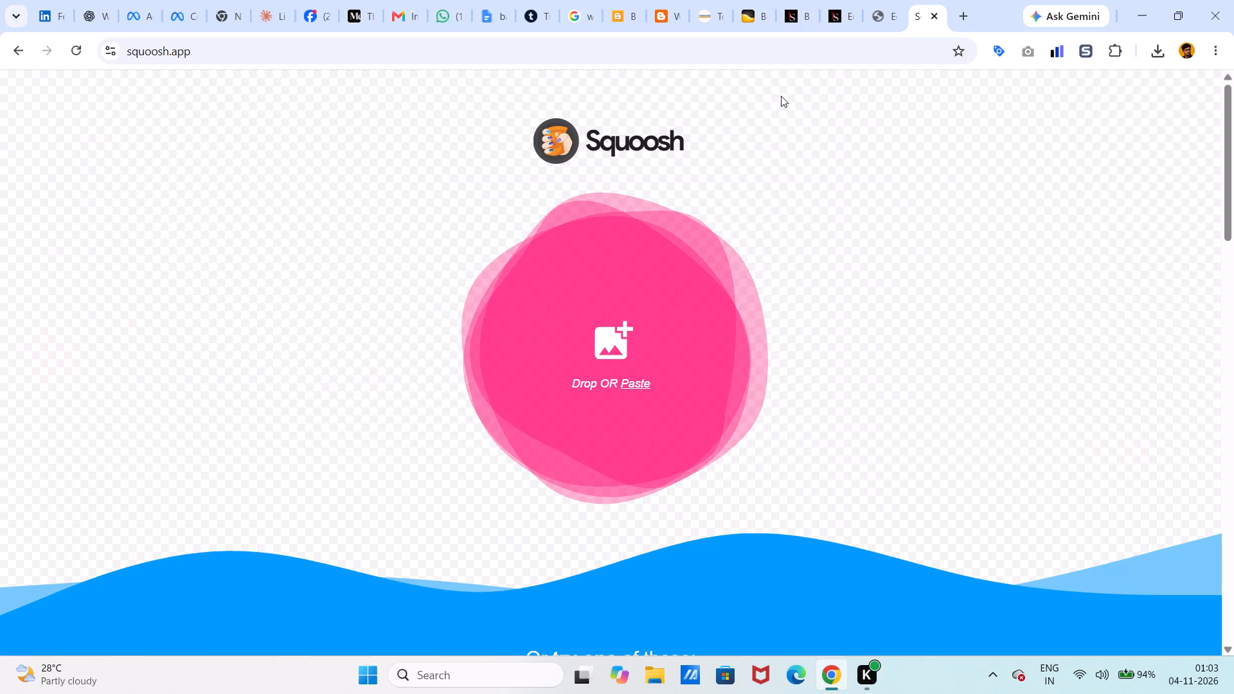
# Load the boosting image from the website images folder into Squoosh.
pyautogui.click(595, 355)
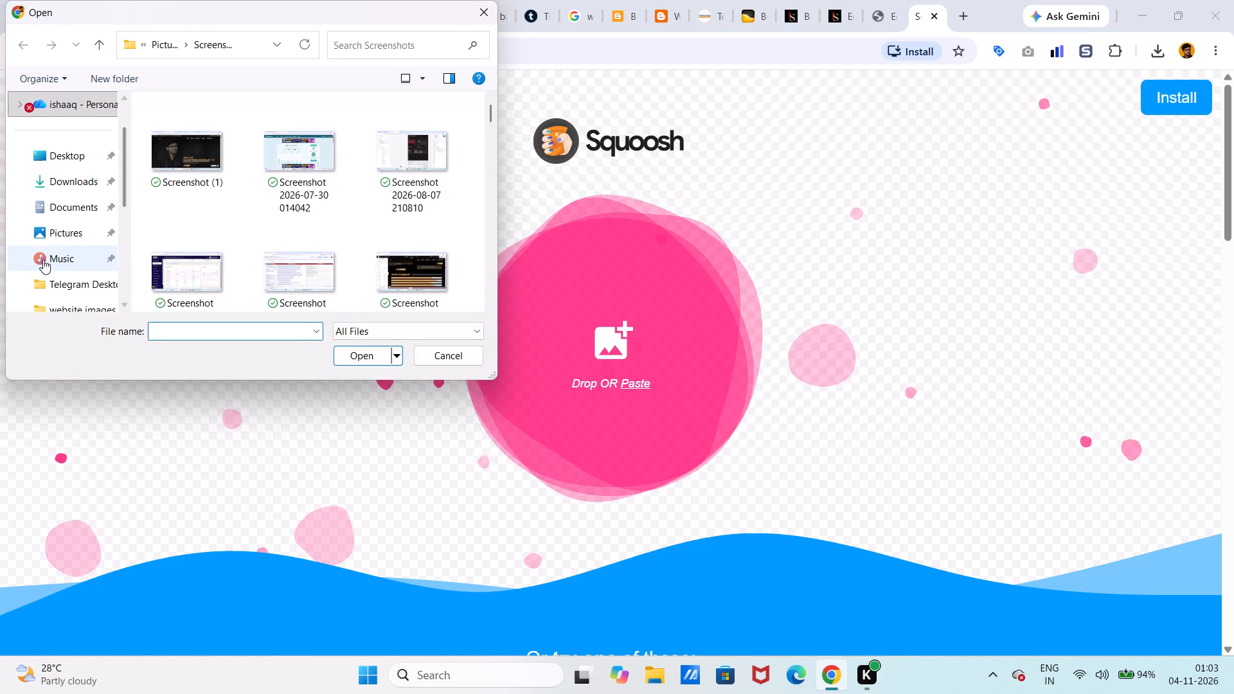
pyautogui.scroll(-1, 43, 260)
pyautogui.click(57, 236)
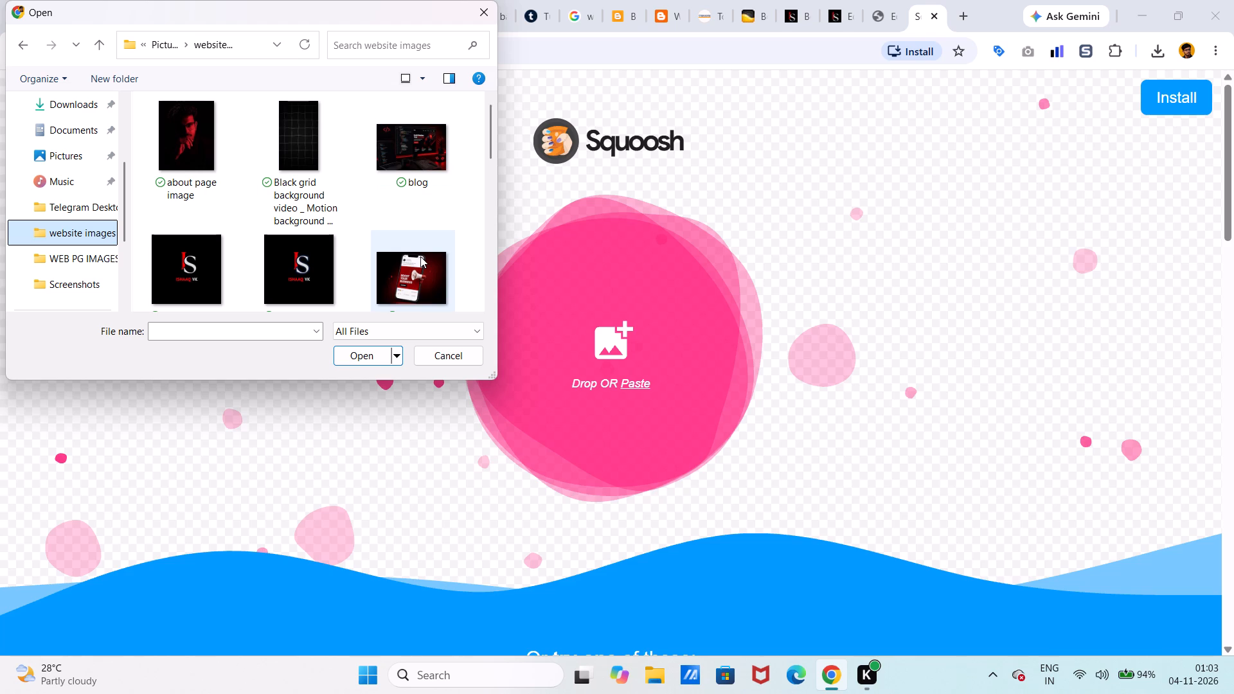
pyautogui.click(420, 256)
pyautogui.click(379, 355)
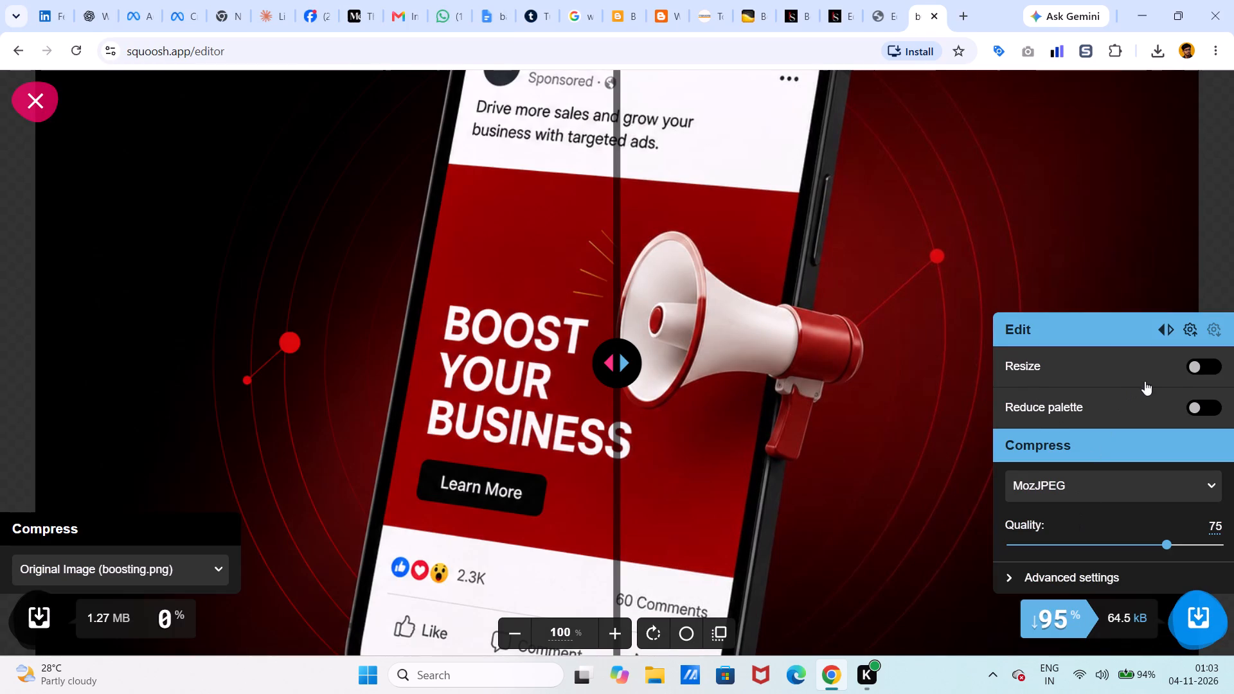
# Turn on Resize at the 100% preset, set the compression format to WebP and download the compressed image.
pyautogui.click(1190, 368)
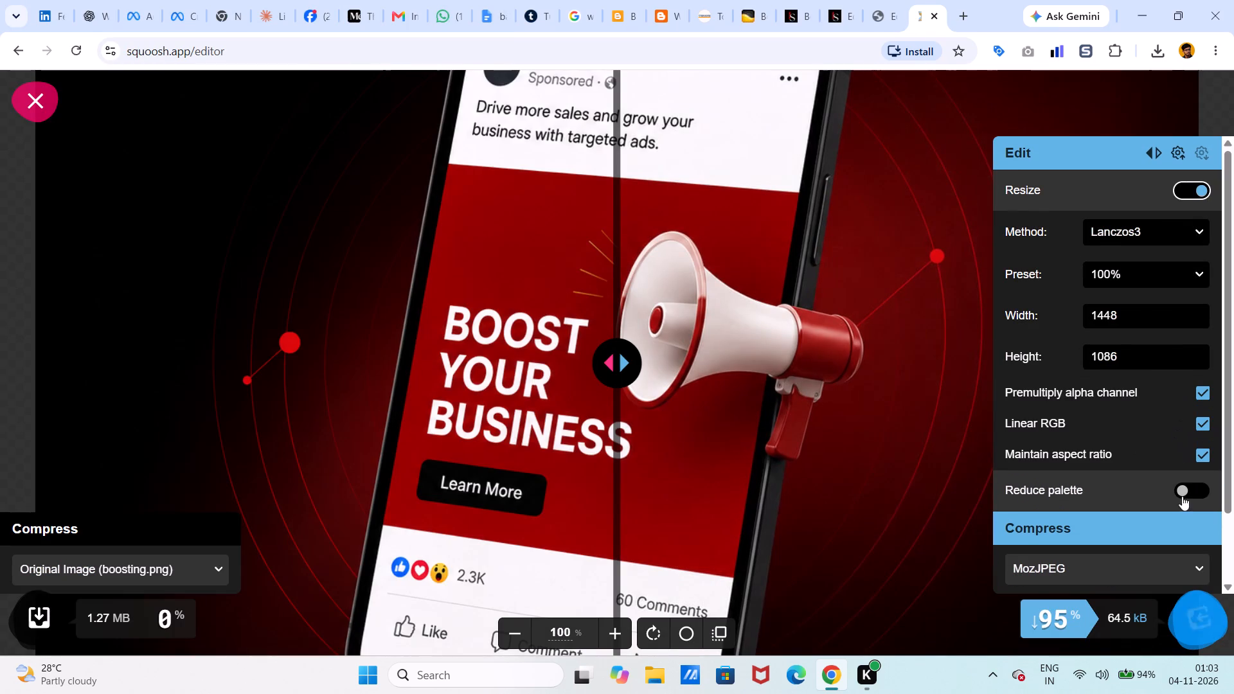
pyautogui.scroll(-1, 1179, 506)
pyautogui.click(1186, 481)
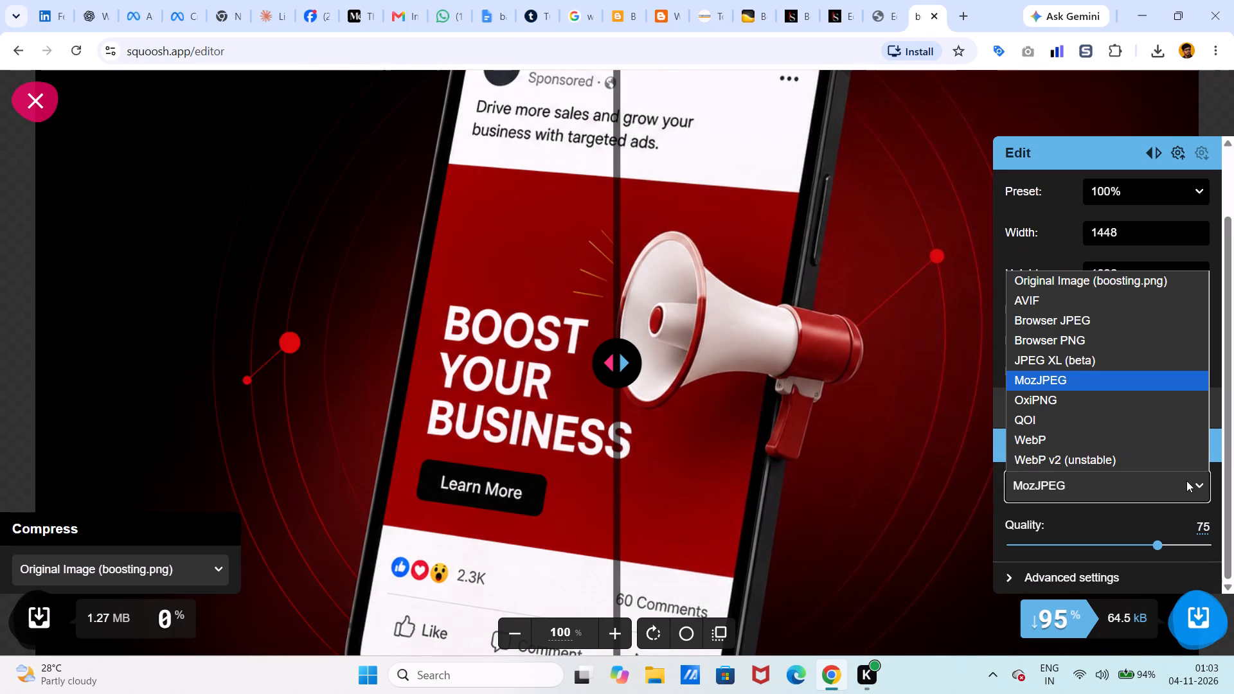
pyautogui.click(1107, 449)
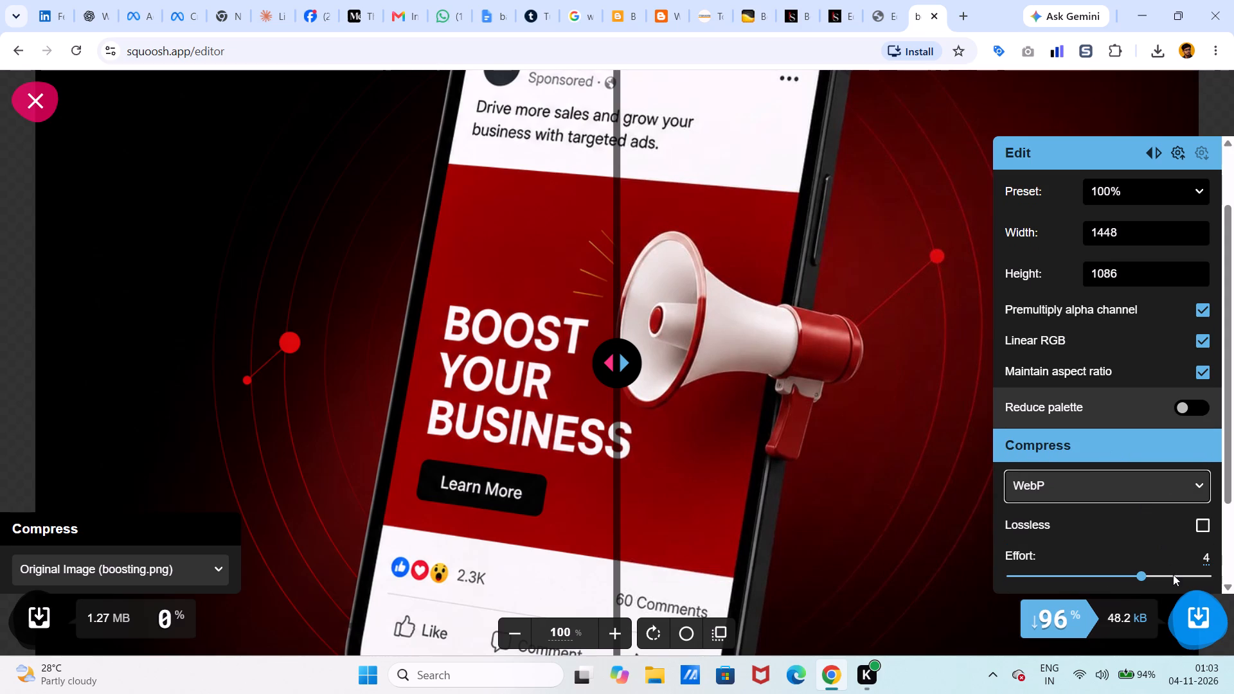
pyautogui.click(1194, 621)
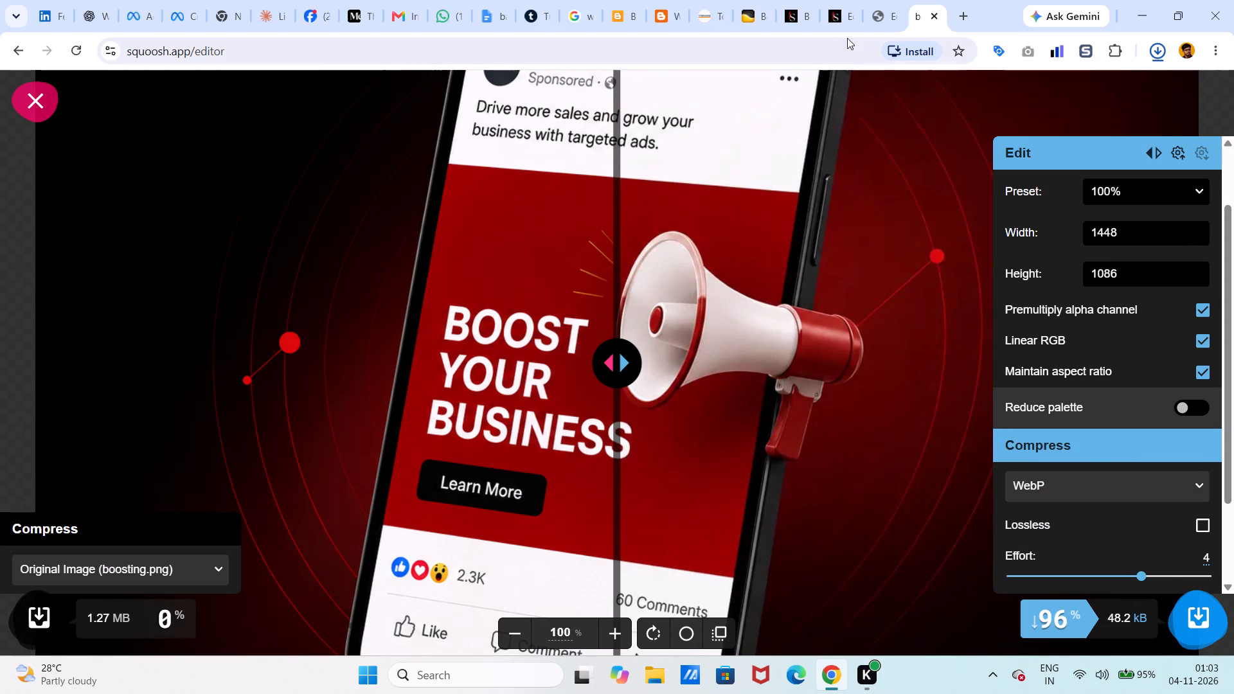
# Back in Elementor's Insert Media dialog, upload the compressed boosting WebP image from the Downloads folder.
pyautogui.click(882, 15)
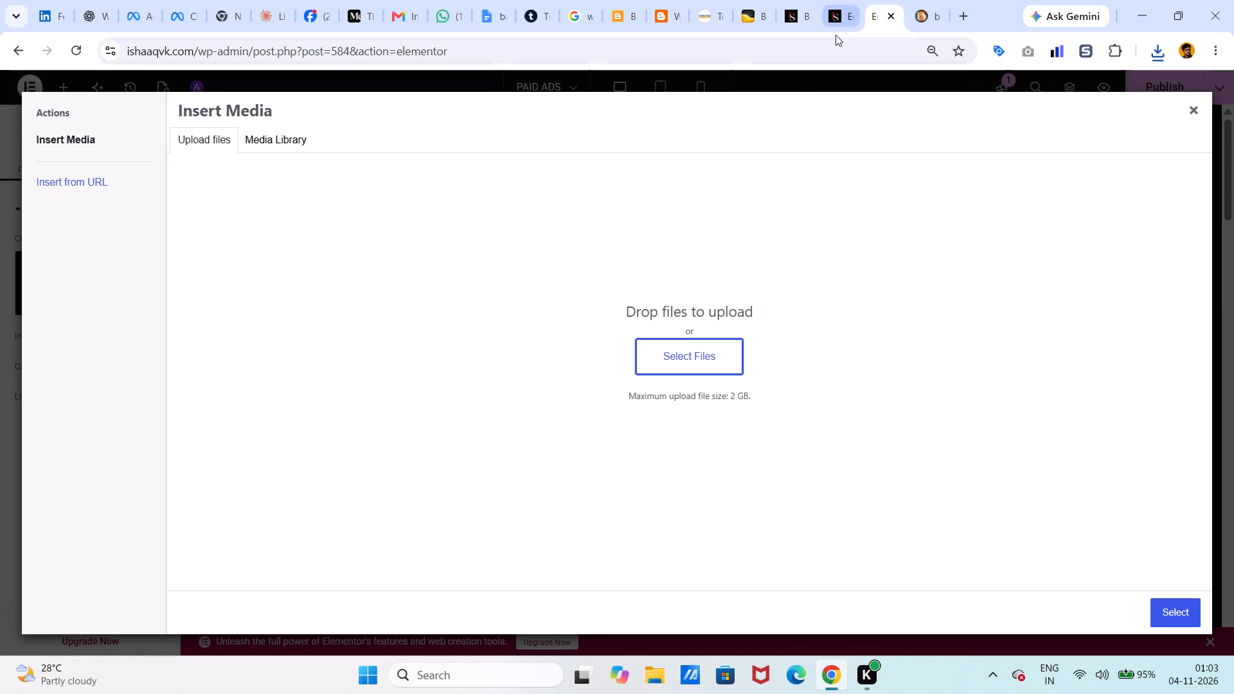
pyautogui.click(692, 361)
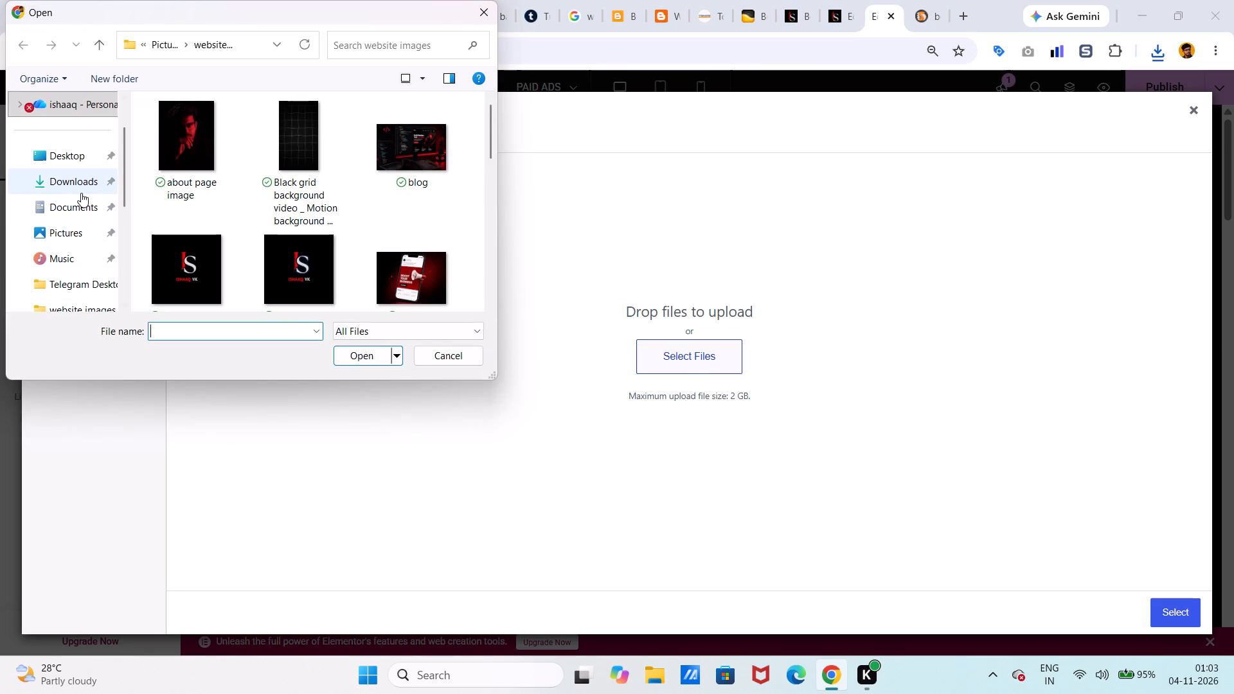
pyautogui.click(81, 193)
pyautogui.click(170, 152)
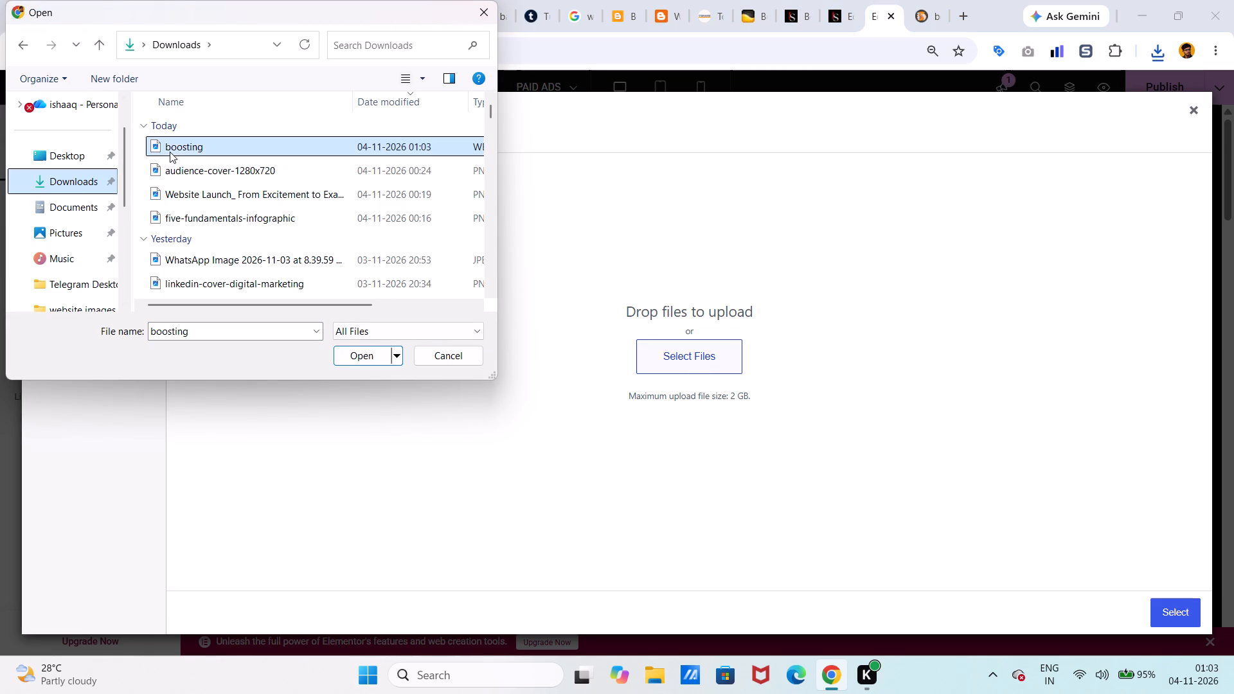
pyautogui.click(355, 352)
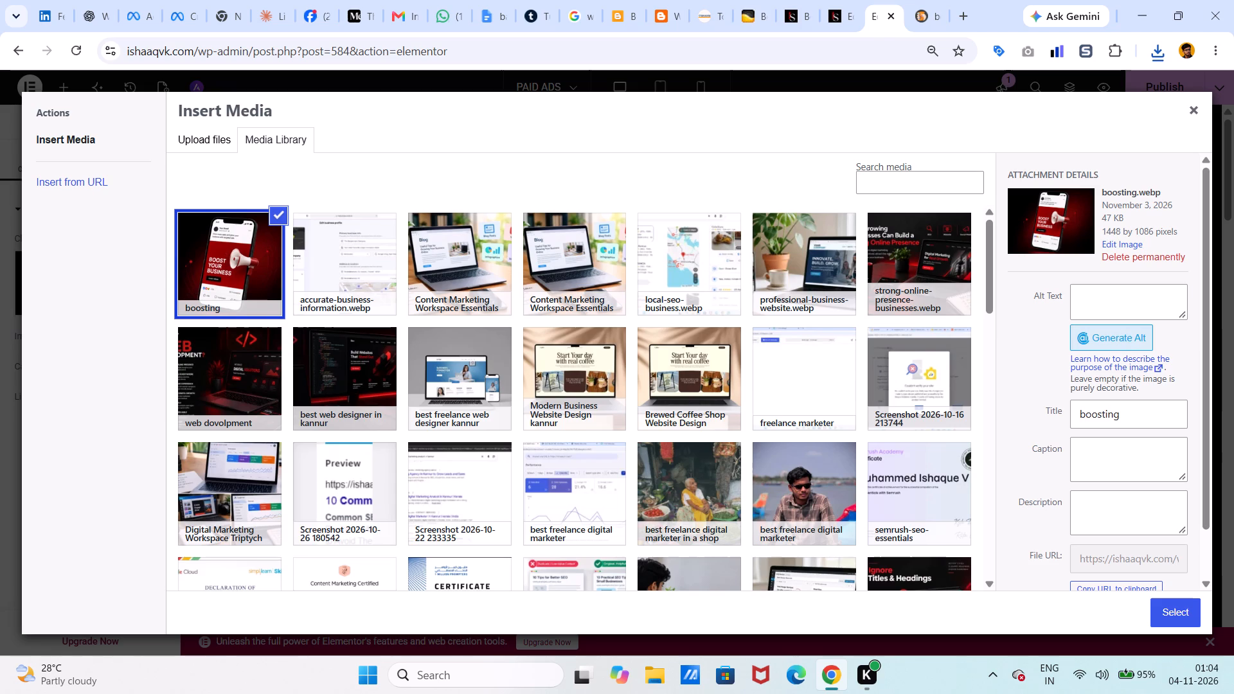
# Set the uploaded boosting image's alt text to "Performance Marketing In Kannur".
pyautogui.click(1108, 316)
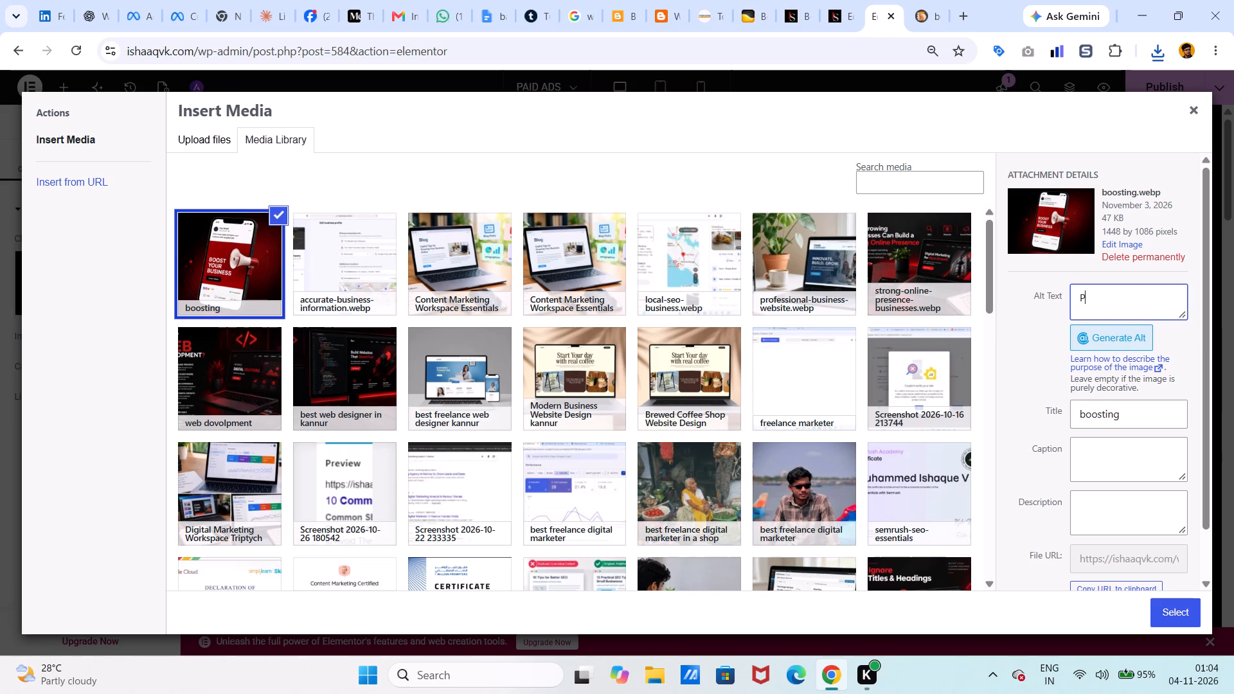
pyautogui.write('erform')
pyautogui.write('ance')
pyautogui.press('space')
pyautogui.write('arketing')
pyautogui.press('space')
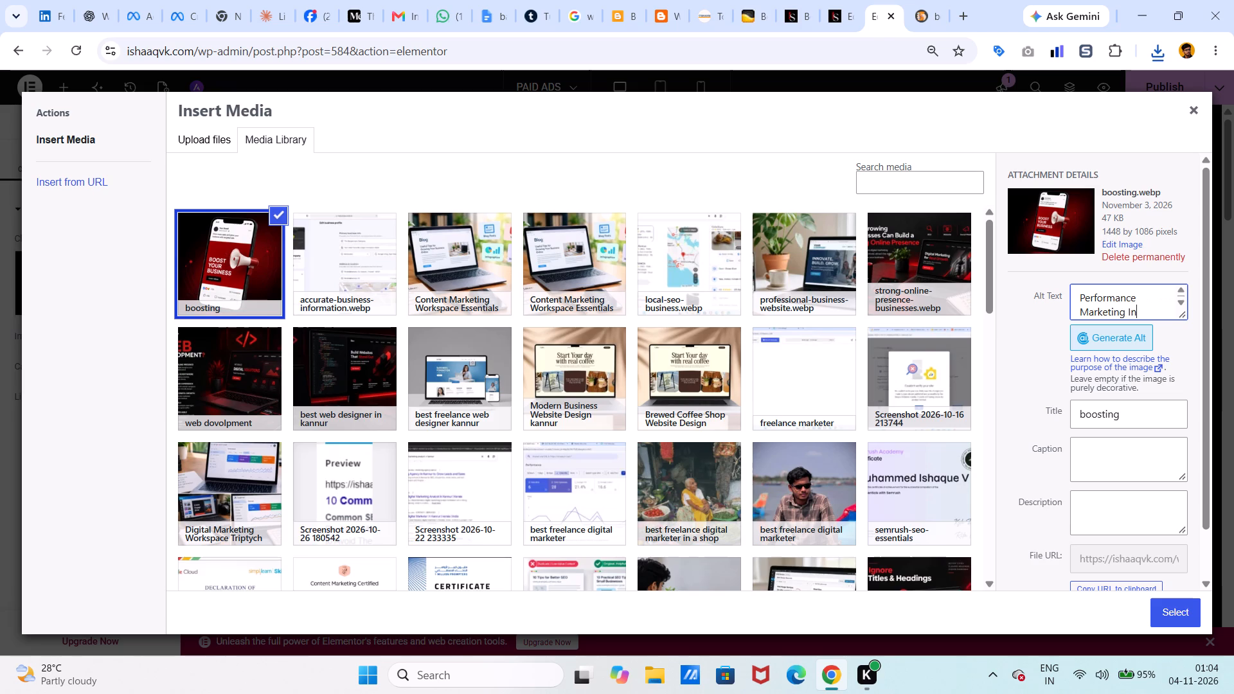
pyautogui.write('annur')
# Replace the boosting image's title with "Performance Marketing In Kannur".
pyautogui.scroll(-3, 1114, 474)
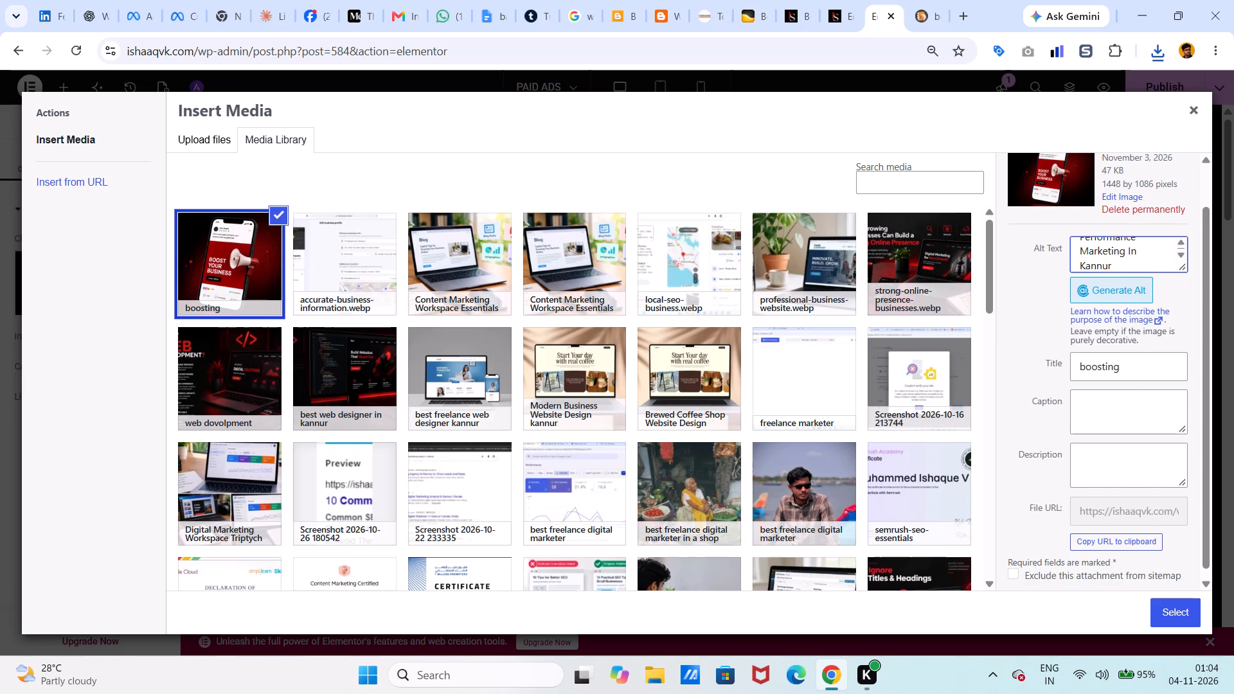
pyautogui.click(1105, 405)
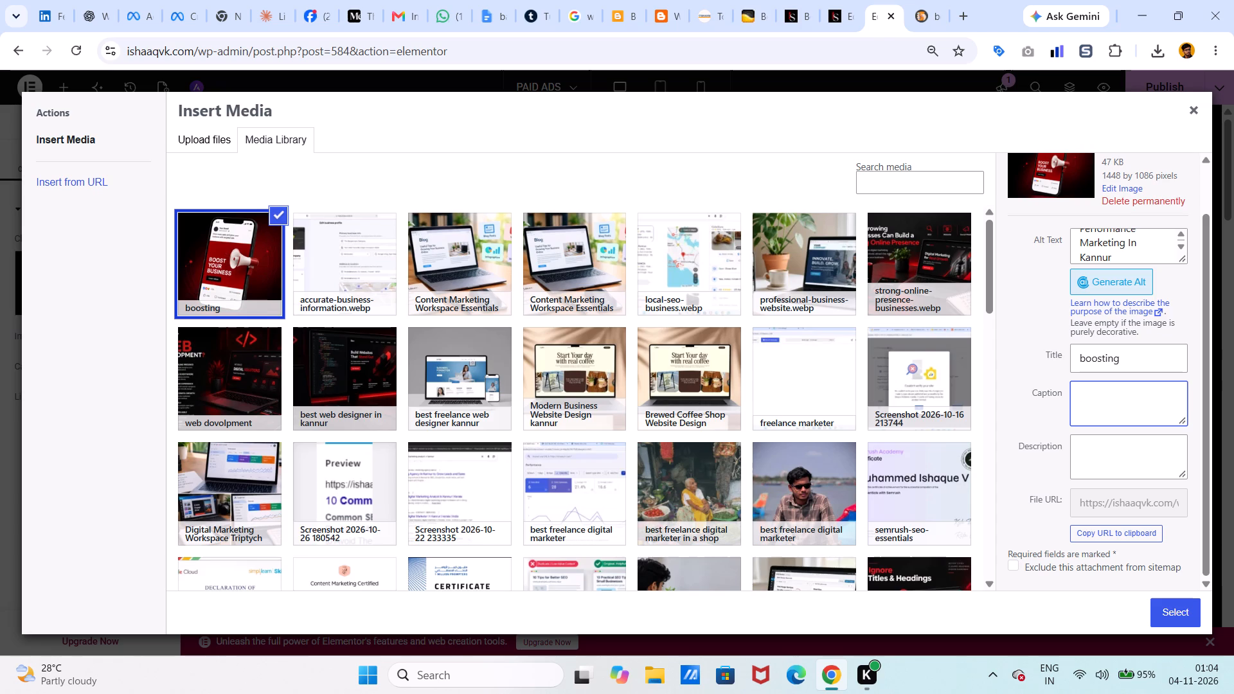
pyautogui.click(1129, 371)
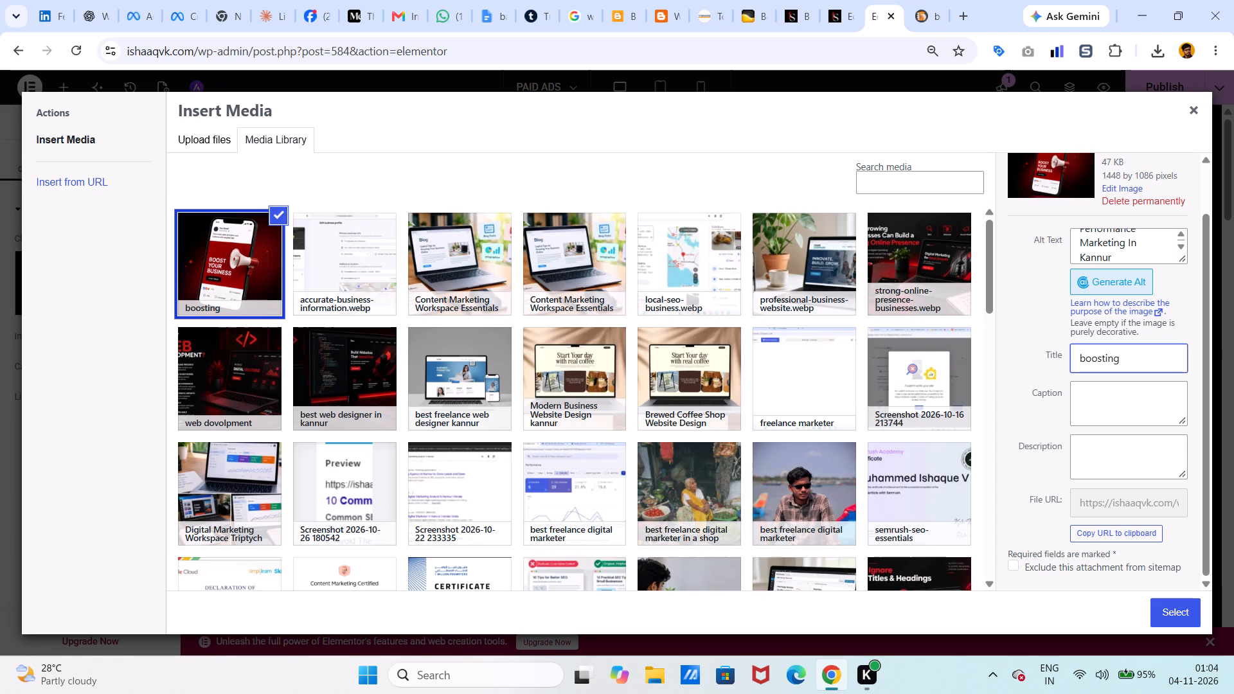
pyautogui.press('BackSpace')
pyautogui.press('BackSpace')
pyautogui.press('BackSpace')
pyautogui.press('BackSpace')
pyautogui.press('BackSpace')
pyautogui.press('BackSpace')
pyautogui.press('BackSpace')
pyautogui.press('BackSpace')
pyautogui.press('BackSpace')
pyautogui.press('BackSpace')
pyautogui.press('BackSpace')
pyautogui.press('BackSpace')
pyautogui.press('BackSpace')
pyautogui.press('BackSpace')
pyautogui.press('r')
pyautogui.press('BackSpace')
pyautogui.write('erformance')
pyautogui.press('space')
pyautogui.write('arketing')
pyautogui.press('space')
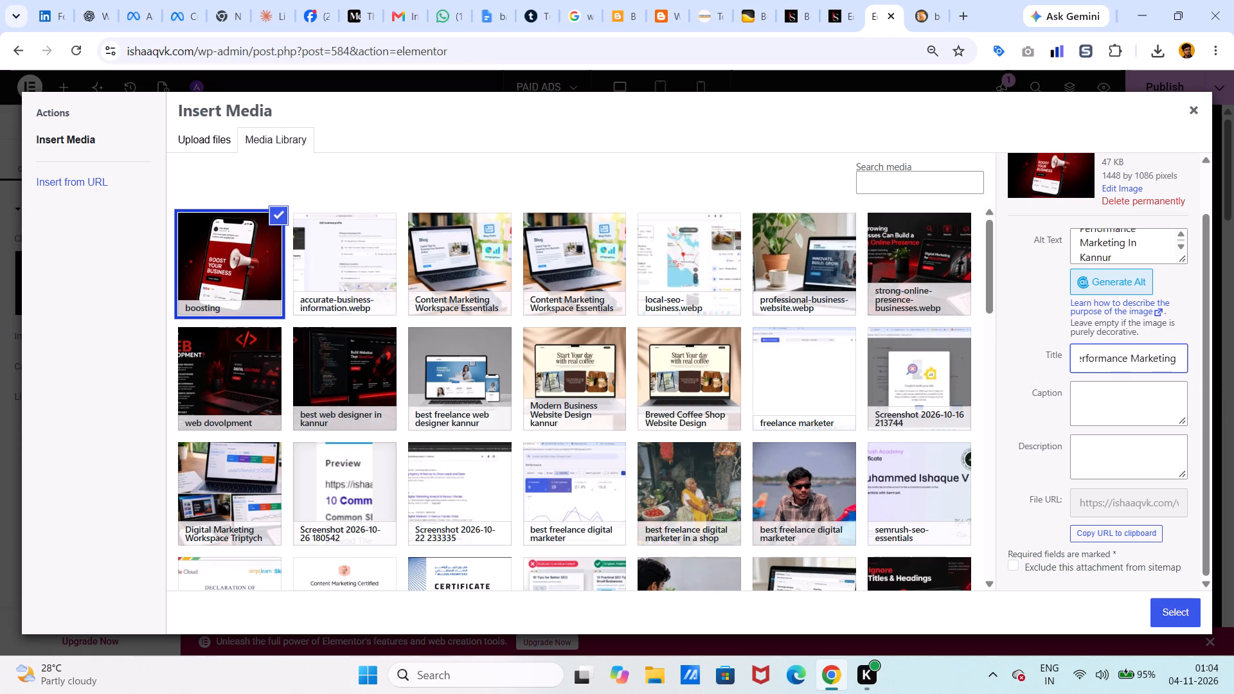
pyautogui.write('annur')
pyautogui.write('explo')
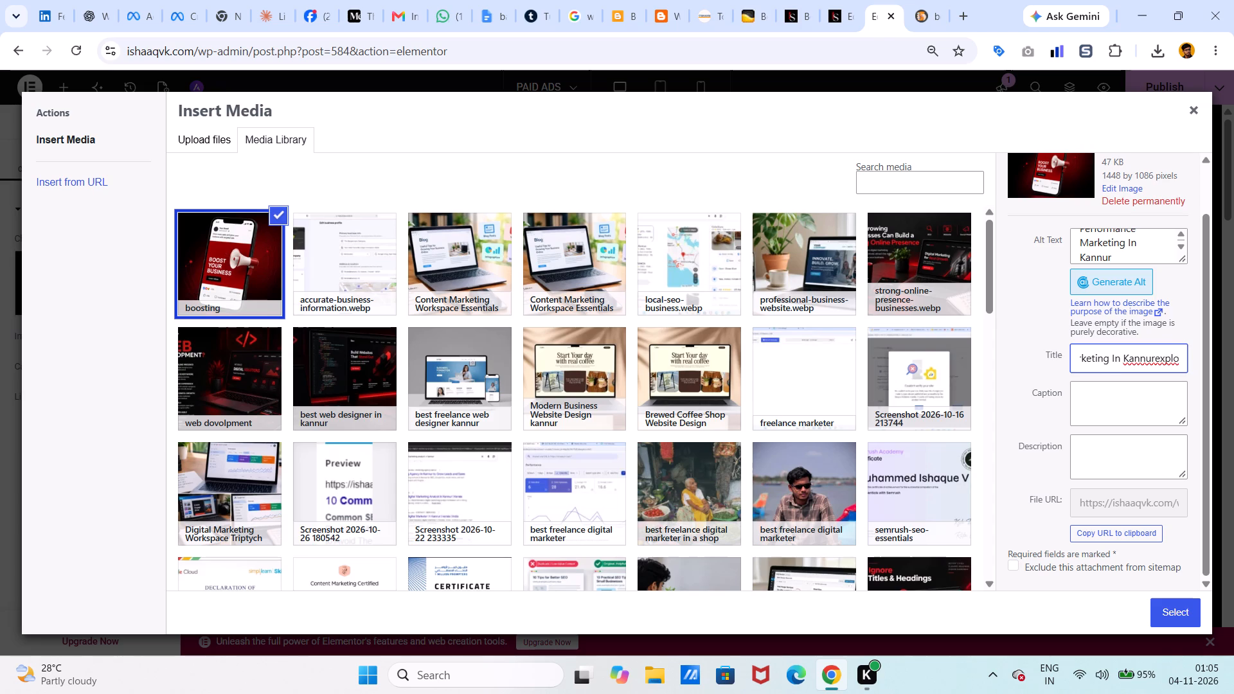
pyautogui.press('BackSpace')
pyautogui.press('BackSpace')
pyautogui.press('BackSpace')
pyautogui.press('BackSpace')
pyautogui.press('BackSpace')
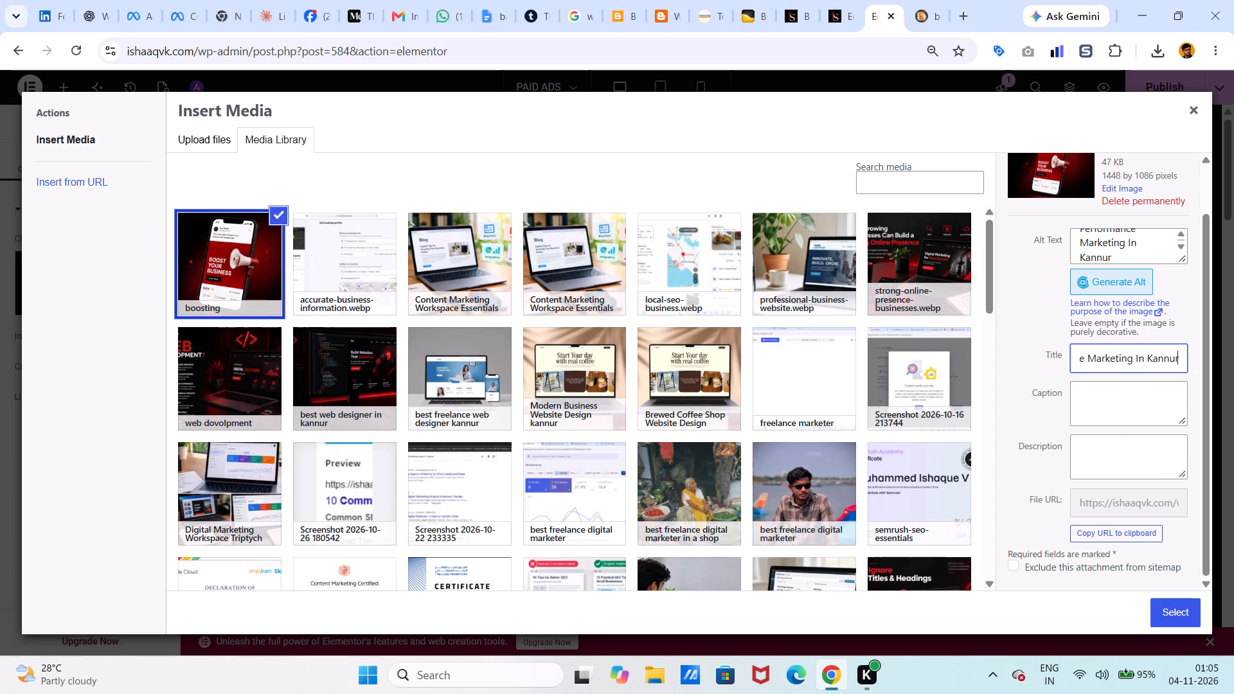
# Caption the boosting image "explore performance marketing strategies leads,improve conversions and grow businesses in Kannur".
pyautogui.click(1098, 399)
pyautogui.write('explore')
pyautogui.press('space')
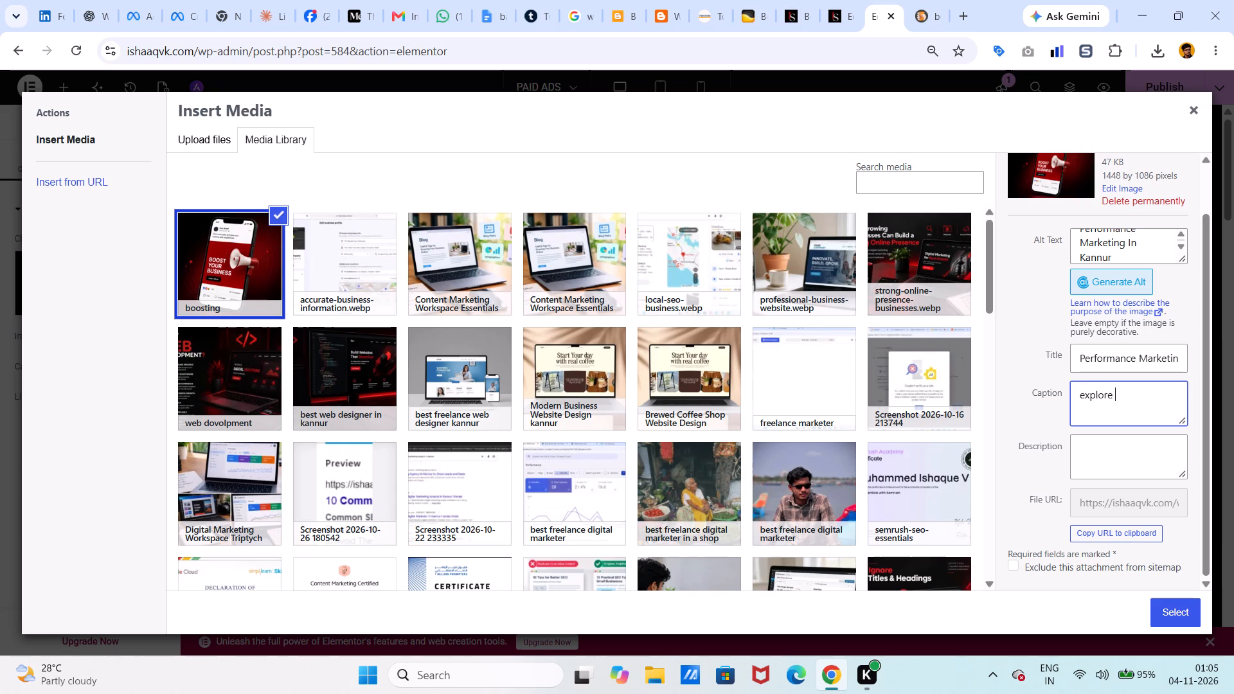
pyautogui.write('per')
pyautogui.write('formance')
pyautogui.press('space')
pyautogui.write('marketing strategies')
pyautogui.press('space')
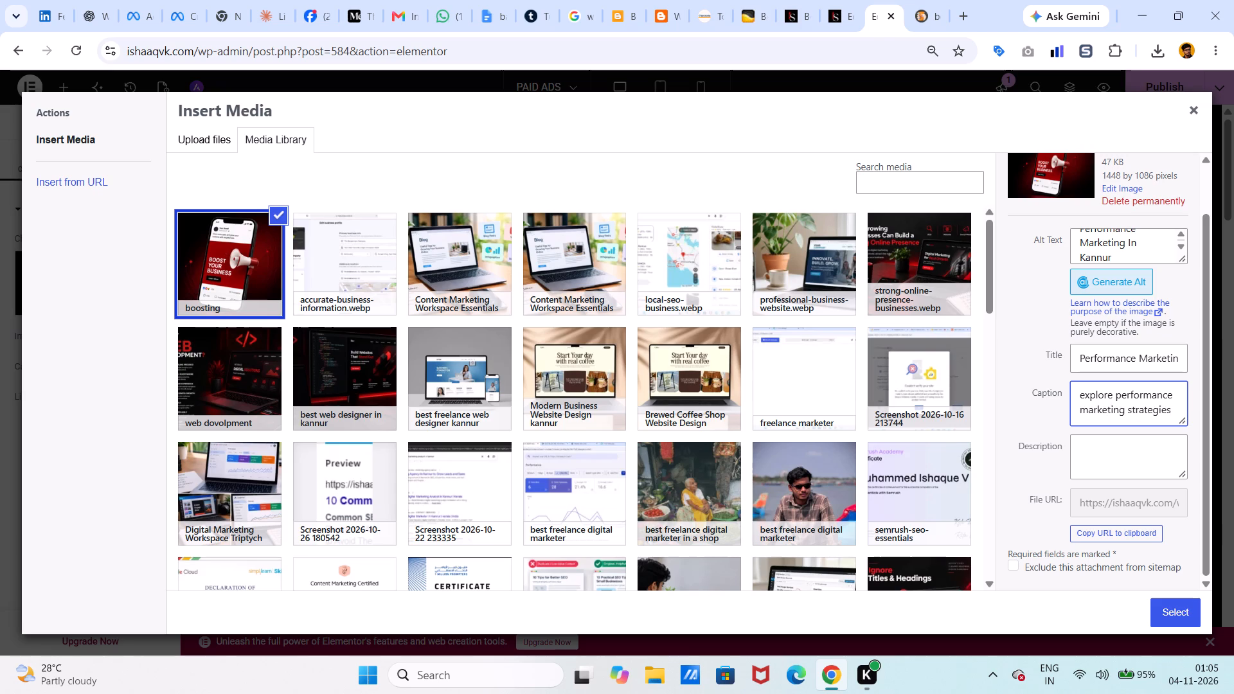
pyautogui.write('leads')
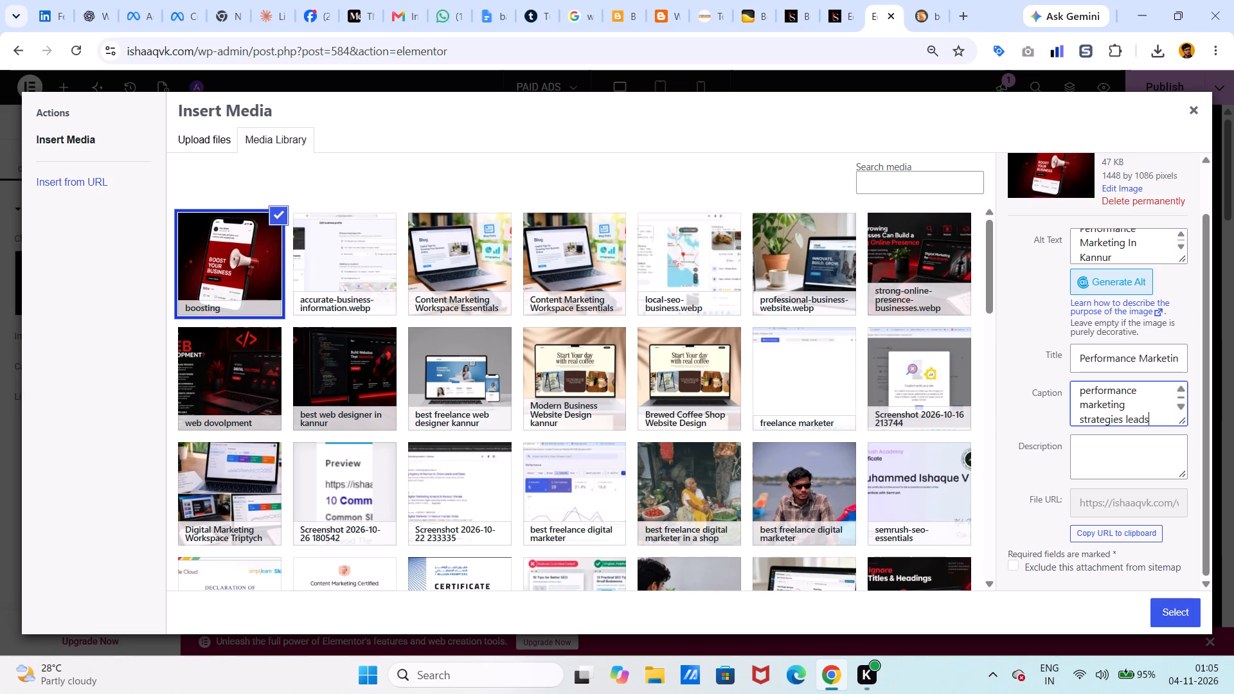
pyautogui.press(',')
pyautogui.write('improve s')
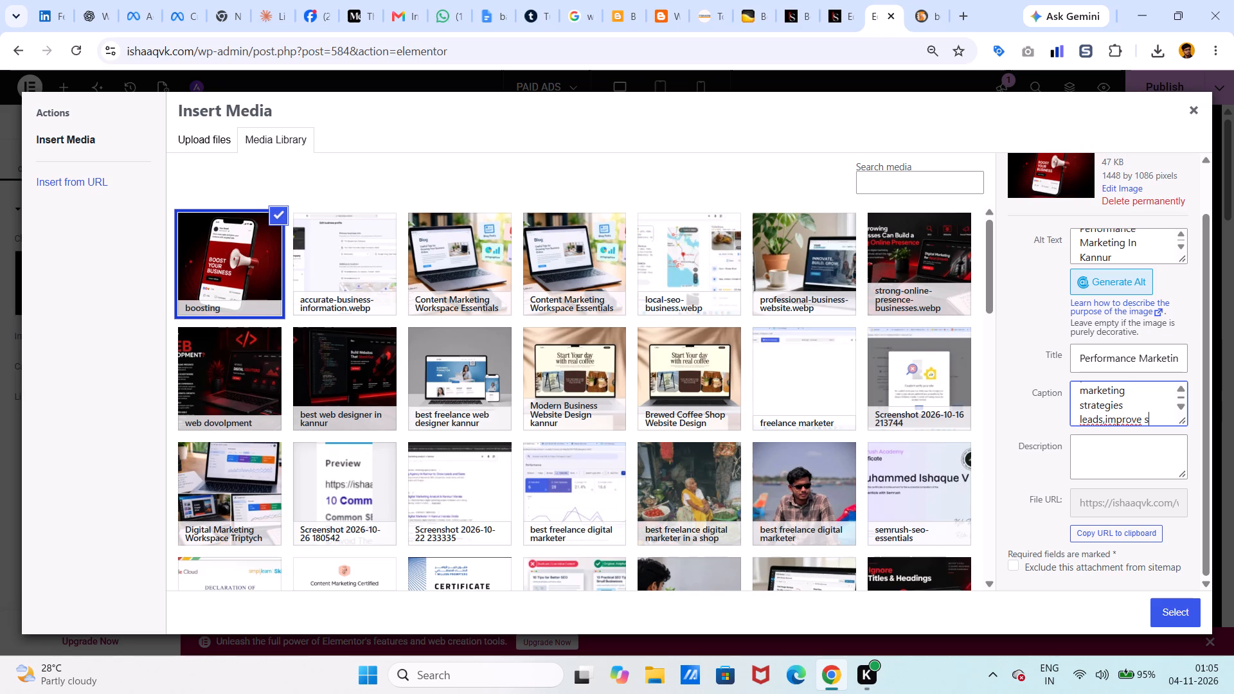
pyautogui.press('BackSpace')
pyautogui.write('conversions')
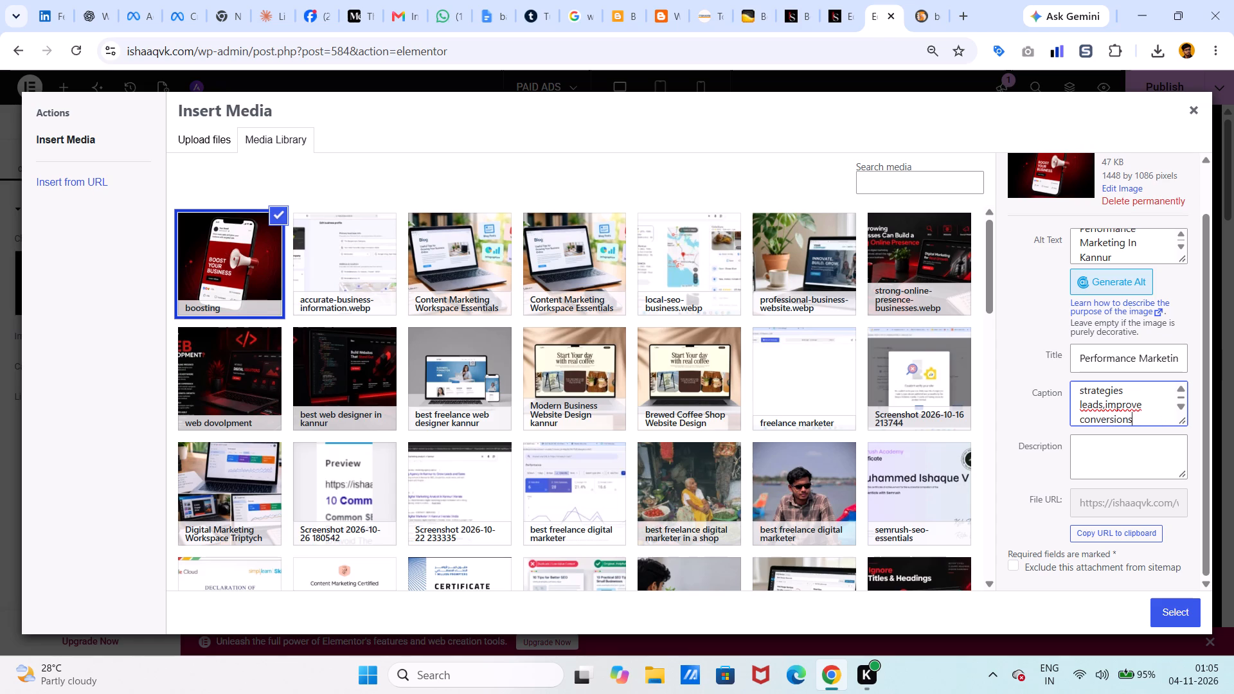
pyautogui.press('space')
pyautogui.write('and')
pyautogui.press('space')
pyautogui.write('grow')
pyautogui.press('space')
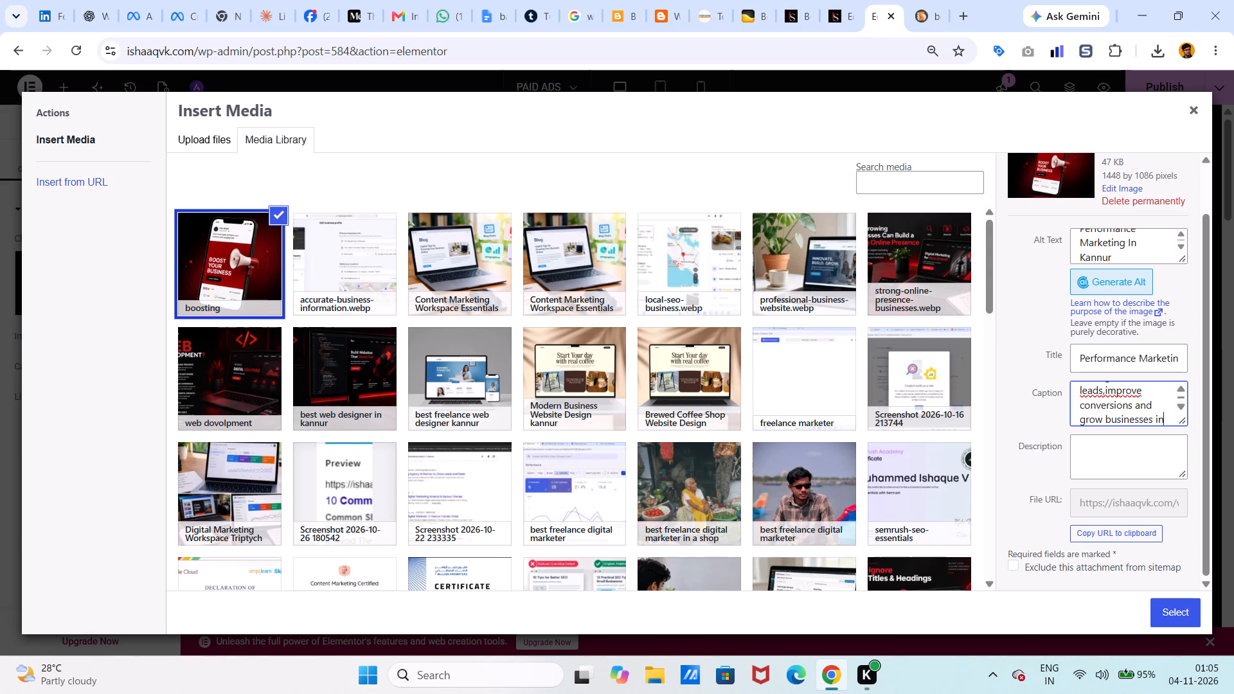
pyautogui.write('annur')
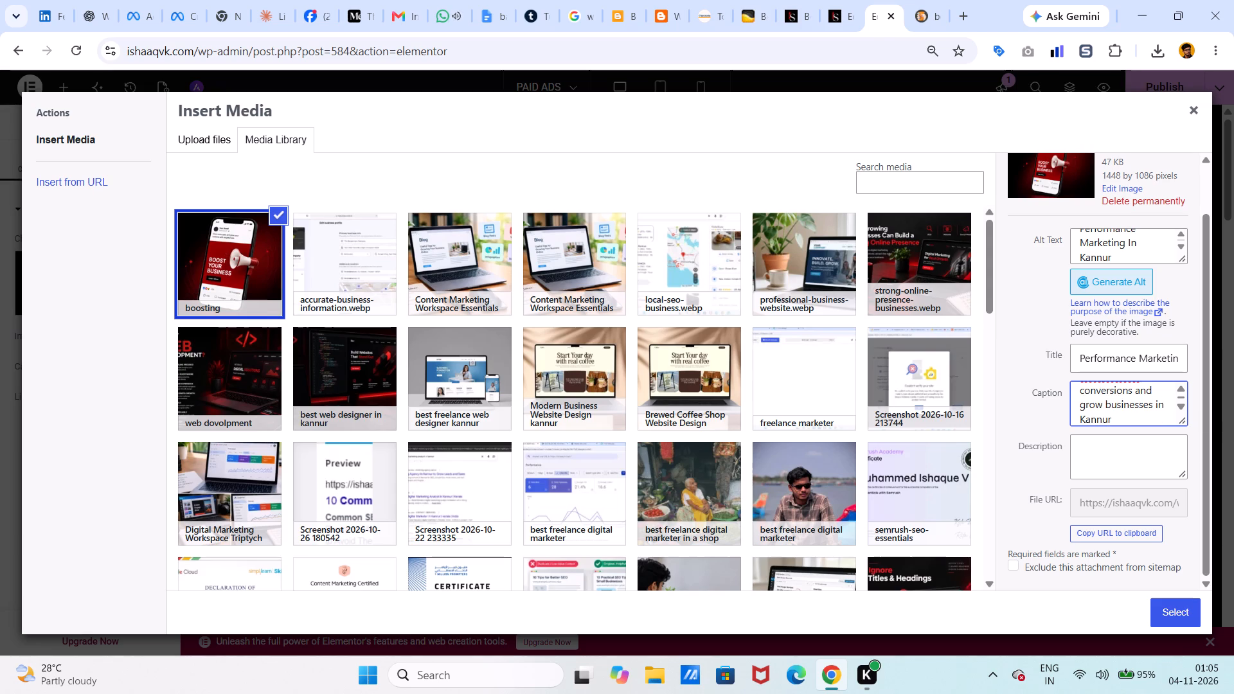
# Insert the selected boosting WebP image into the hero section's image widget.
pyautogui.click(1168, 607)
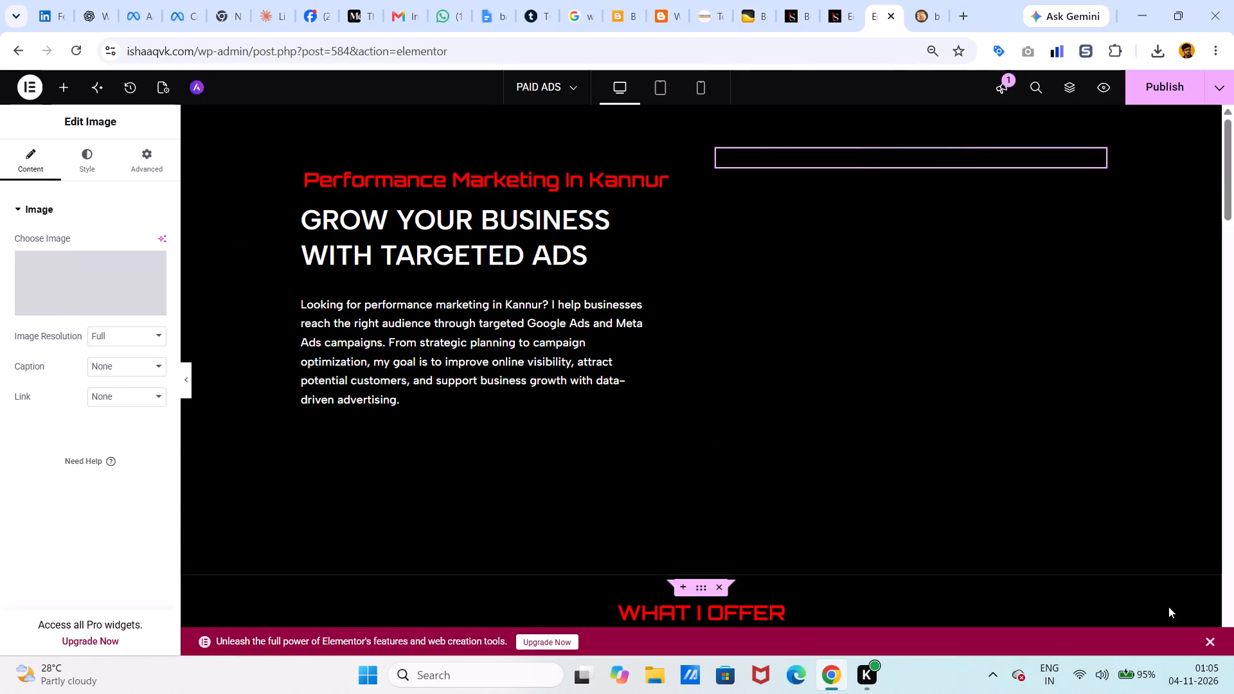
# Look through the PAID ADS page's sections below the hero, including the image beside WHY PAID ADS.
pyautogui.scroll(-3, 1003, 437)
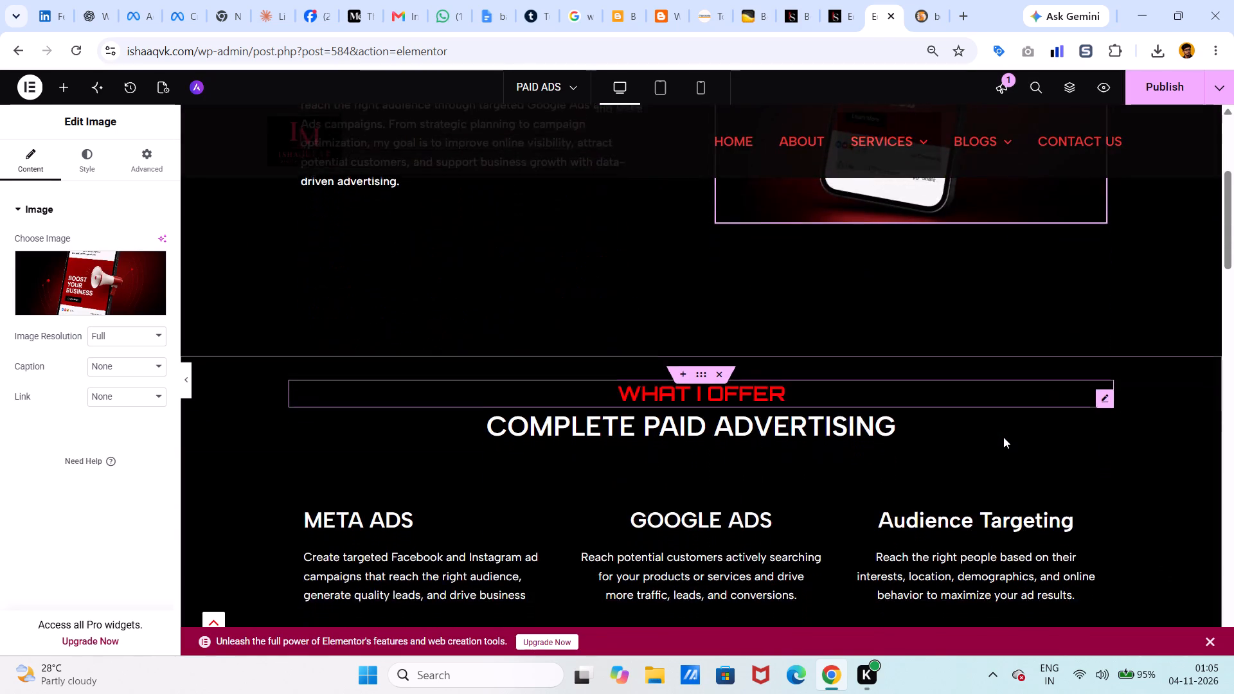
pyautogui.scroll(-3, 1003, 437)
pyautogui.scroll(4, 1003, 437)
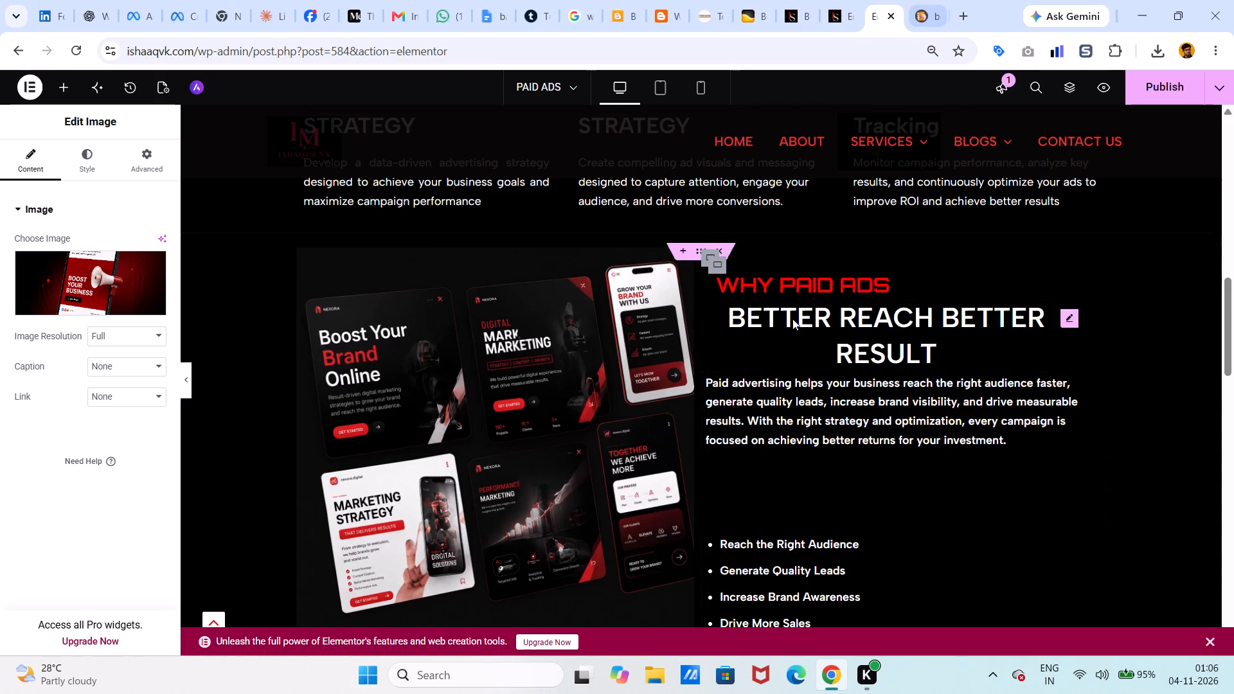
pyautogui.scroll(-4, 790, 325)
pyautogui.scroll(3, 790, 325)
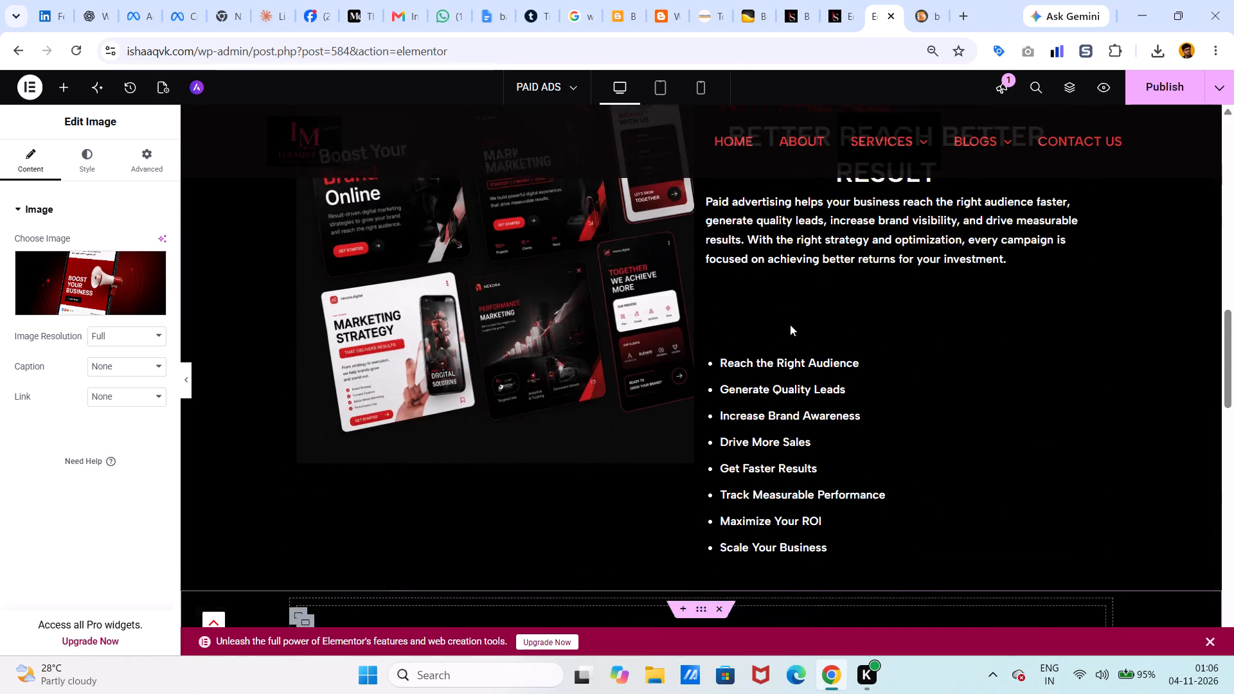
pyautogui.scroll(4, 790, 325)
pyautogui.scroll(-3, 790, 325)
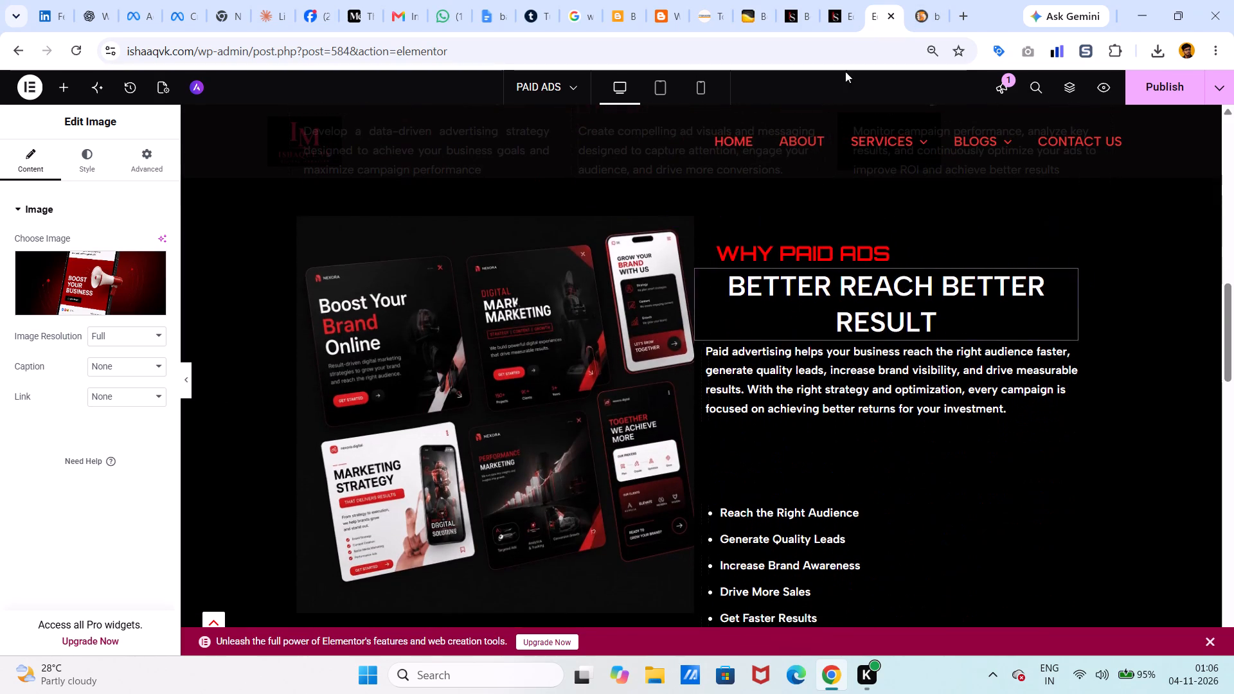
# Switch to Squoosh and close the boosting image that is open for compression.
pyautogui.click(916, 15)
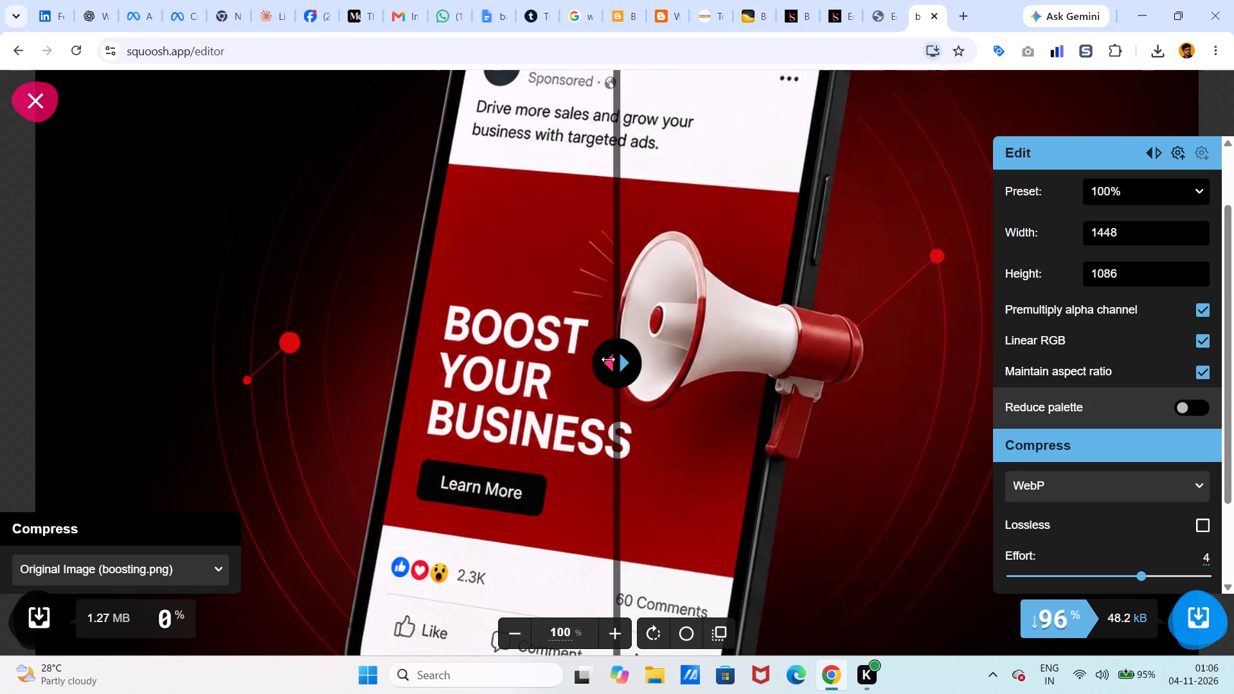
pyautogui.click(36, 96)
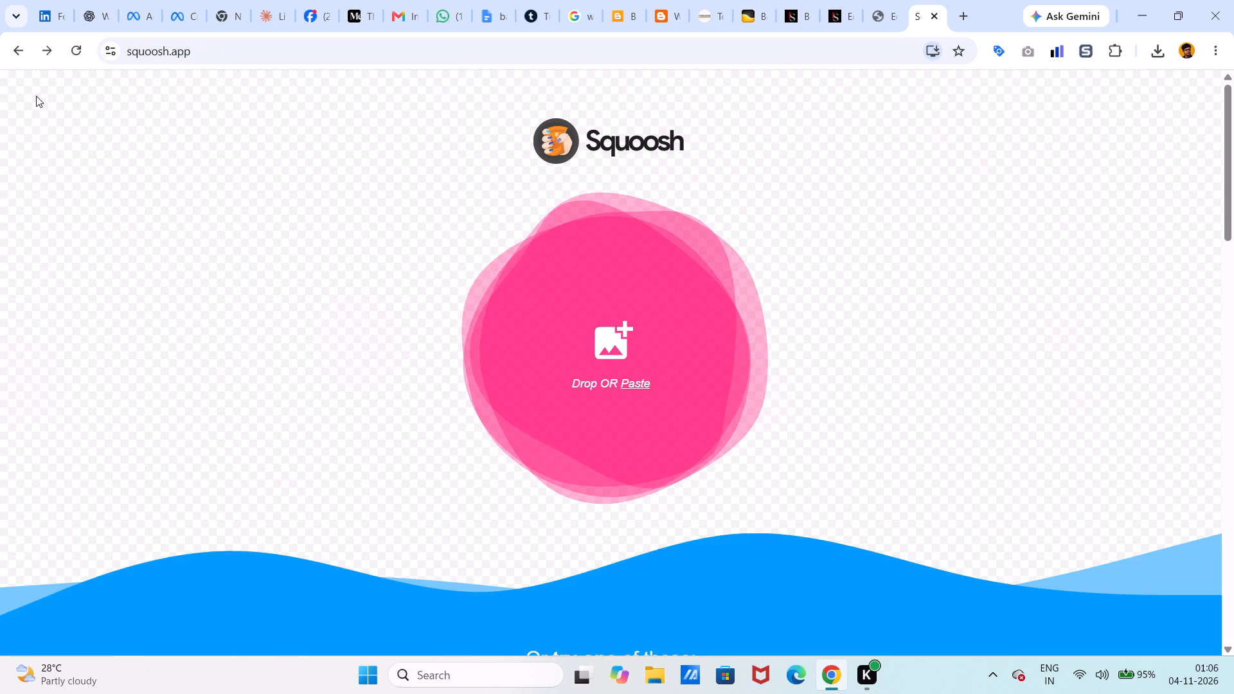
# Look through the website images folder for the source file of the image beside WHY PAID ADS.
pyautogui.click(584, 371)
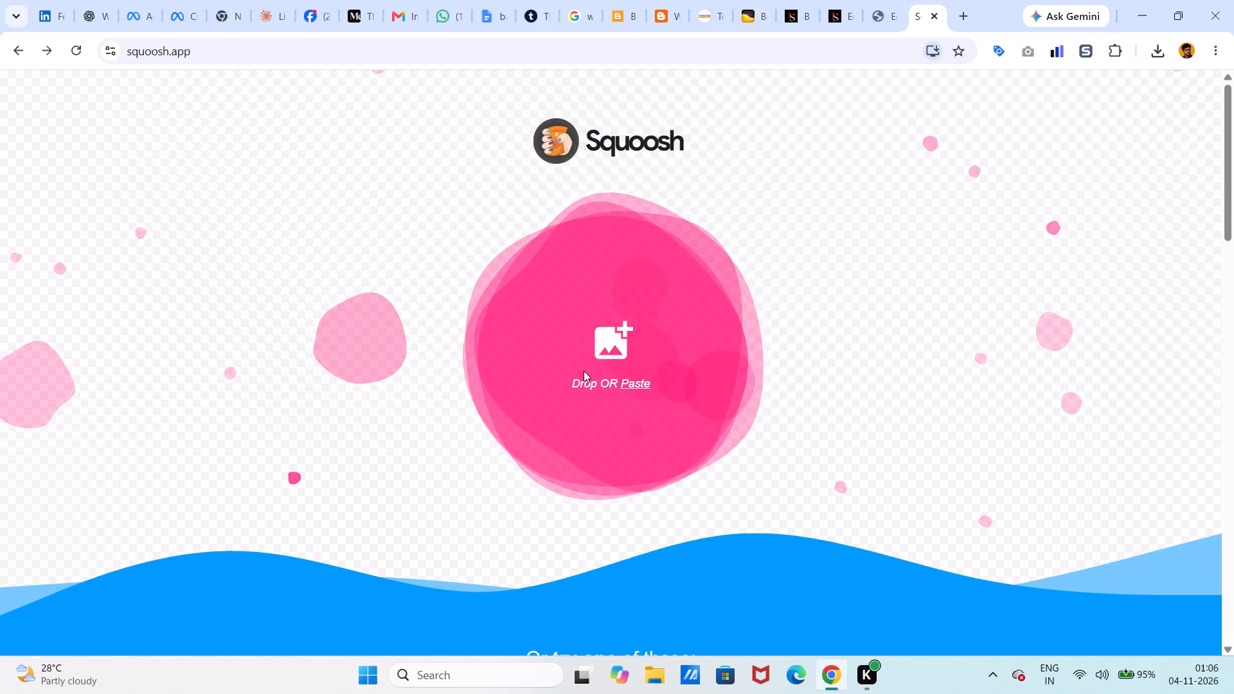
pyautogui.click(619, 352)
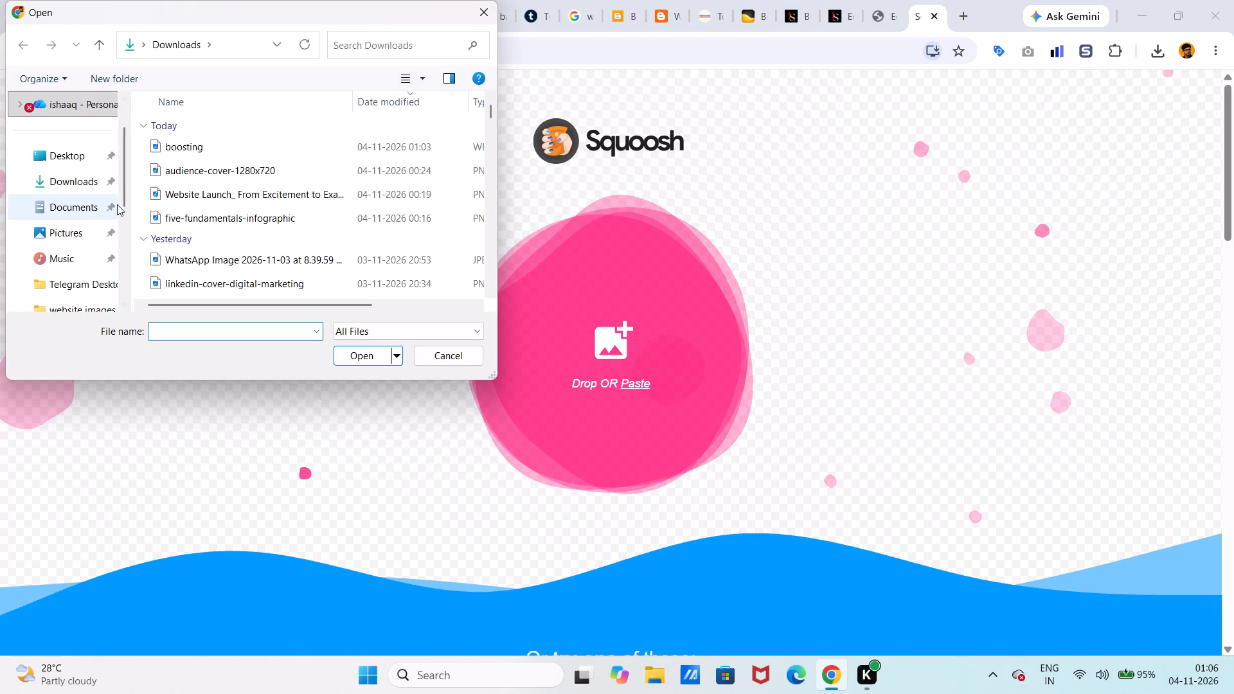
pyautogui.scroll(-1, 61, 232)
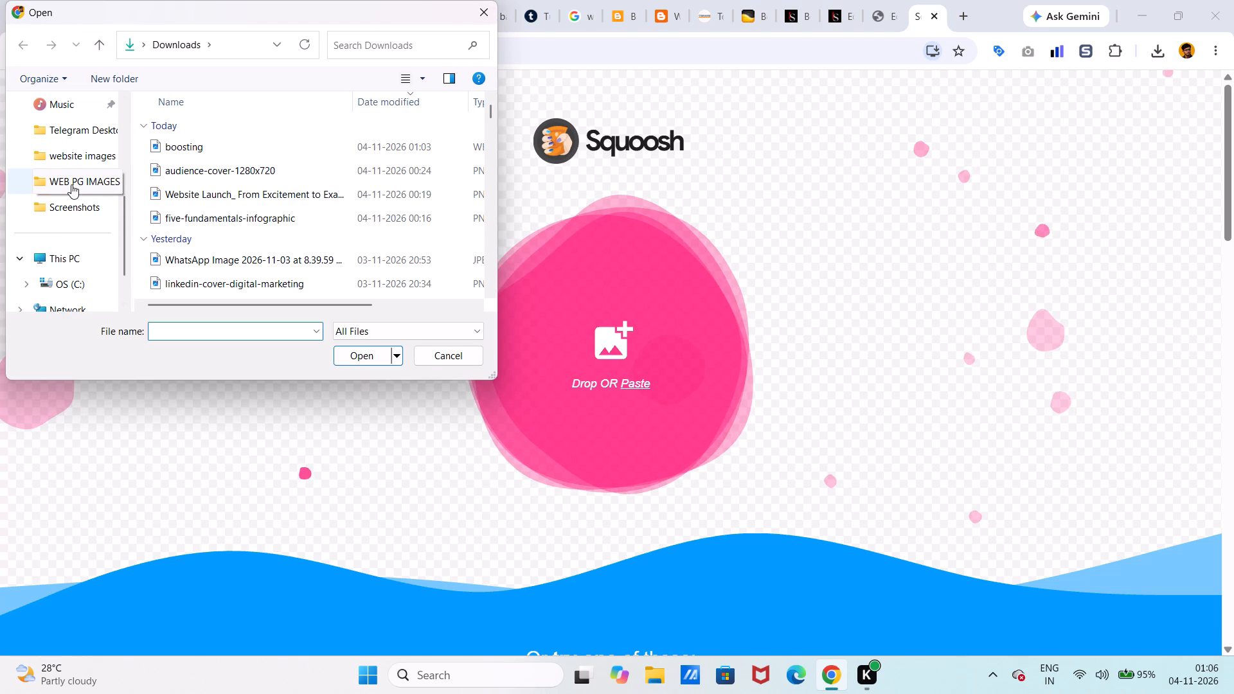
pyautogui.click(80, 159)
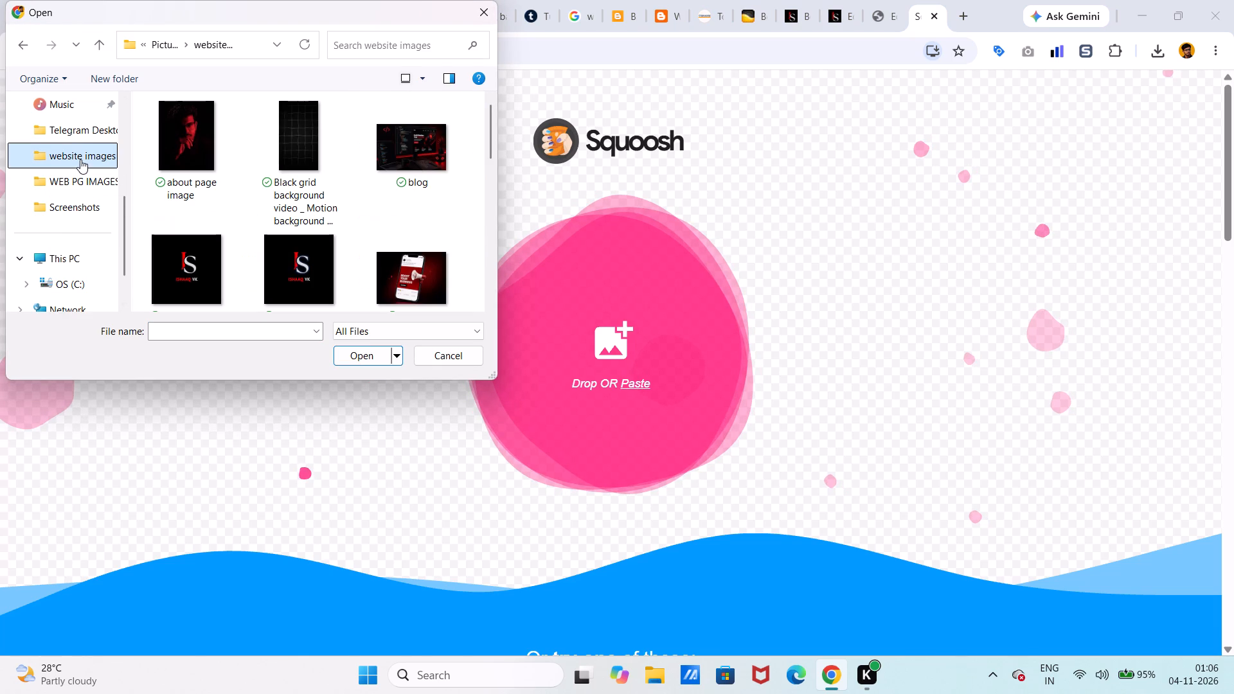
pyautogui.scroll(-3, 283, 195)
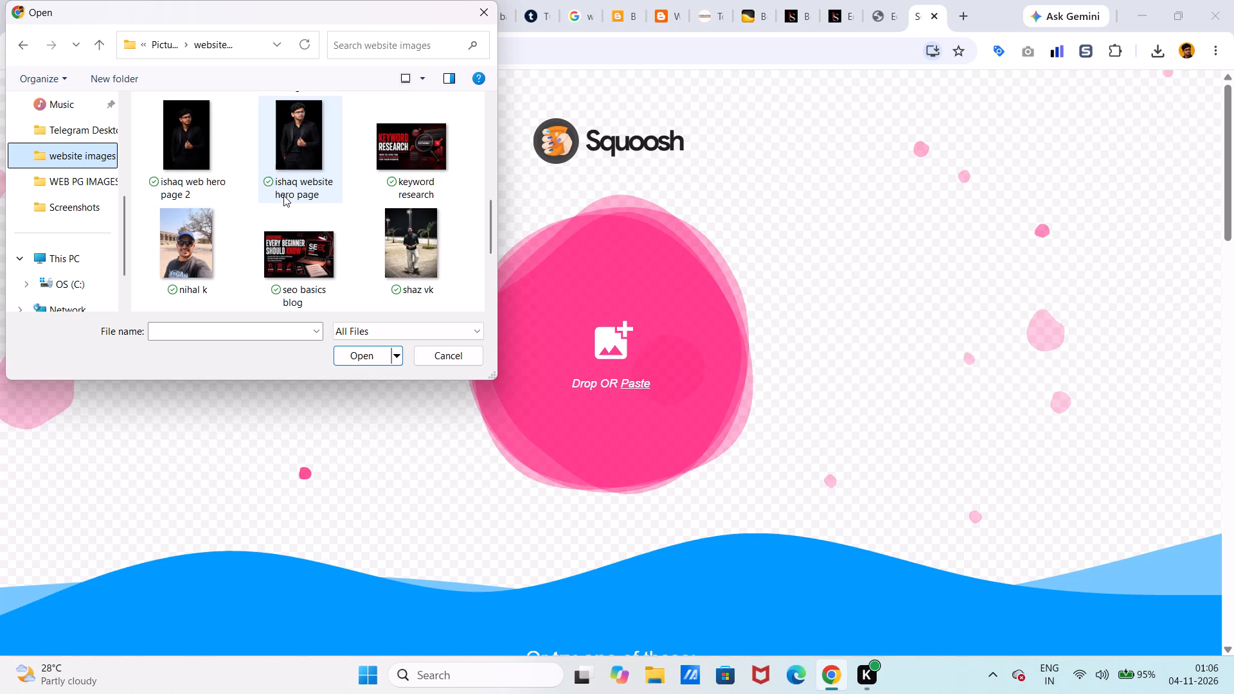
pyautogui.scroll(-1, 283, 195)
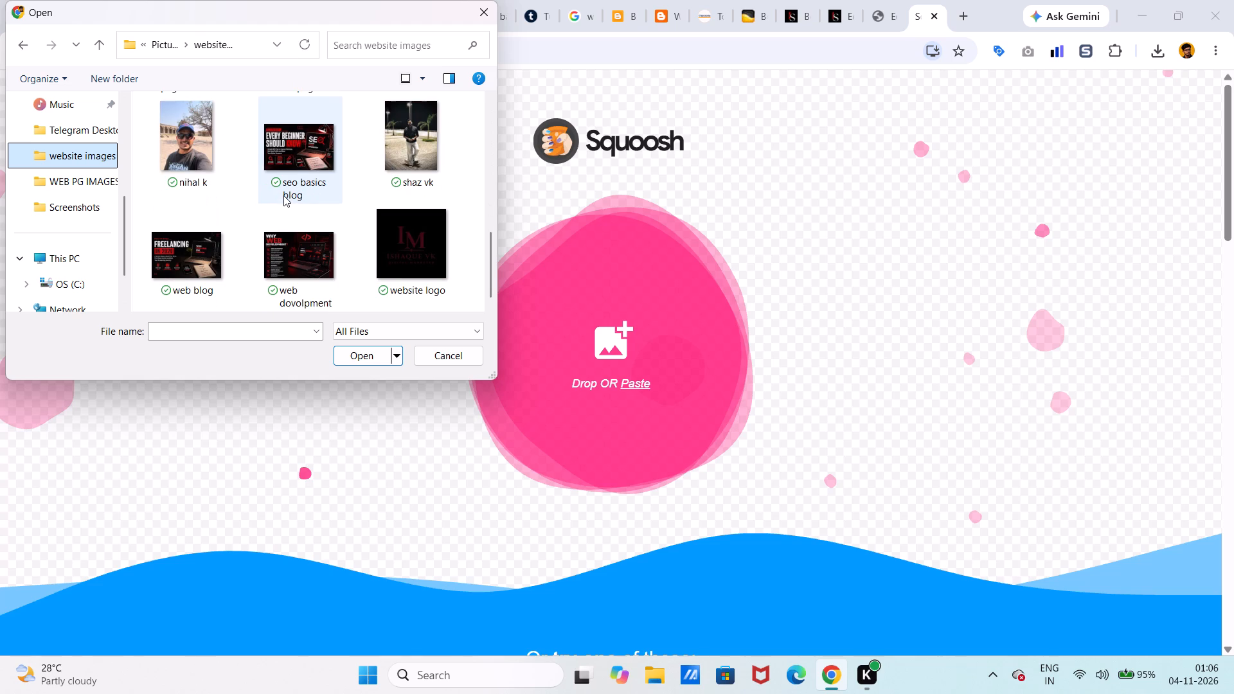
pyautogui.scroll(-1, 283, 195)
pyautogui.scroll(1, 283, 195)
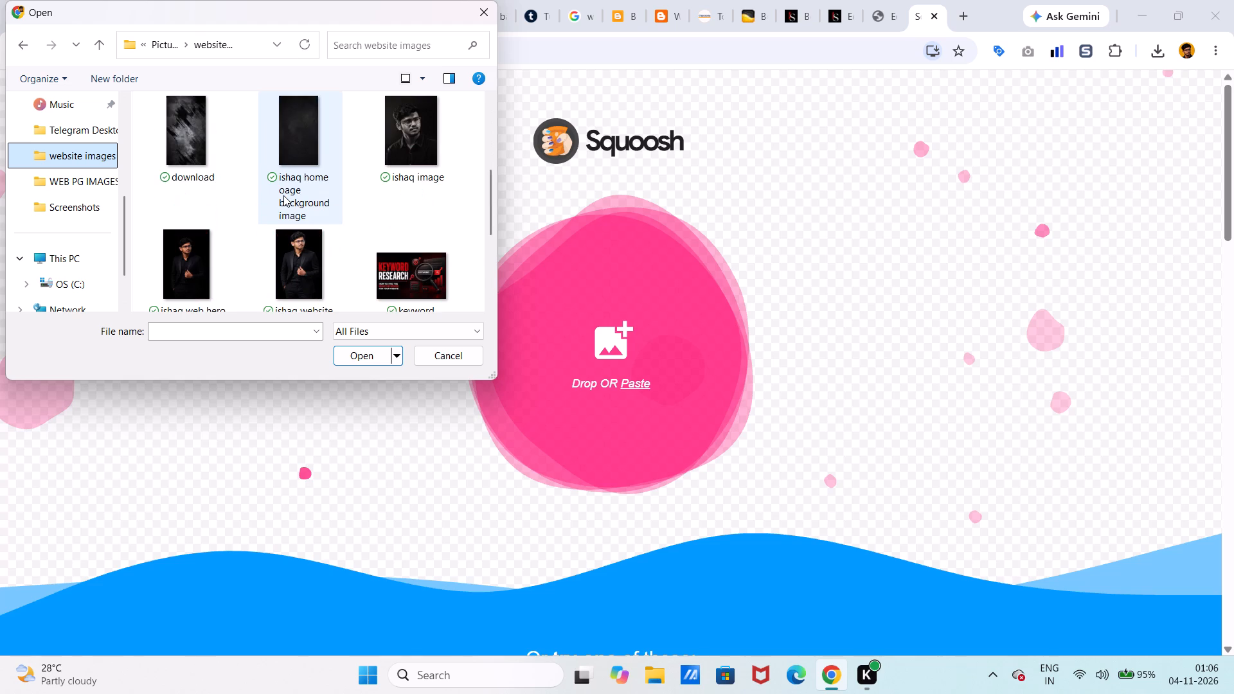
pyautogui.scroll(1, 283, 195)
pyautogui.scroll(-2, 283, 195)
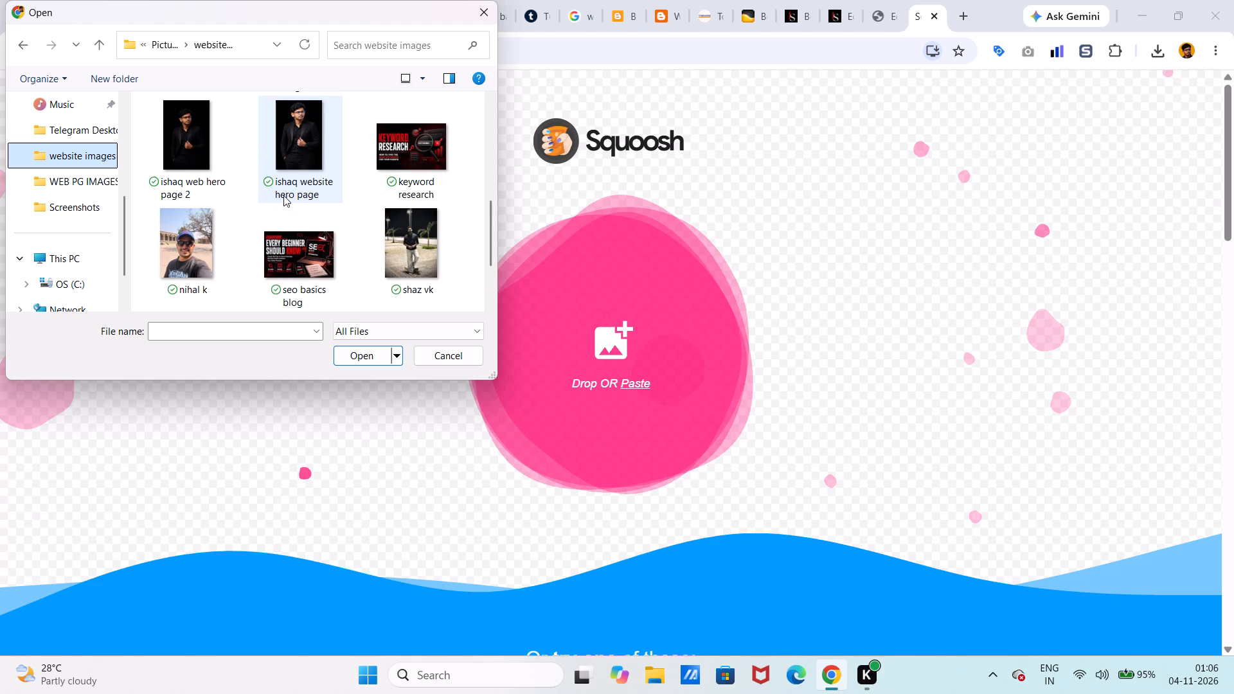
pyautogui.scroll(-1, 283, 195)
pyautogui.scroll(2, 283, 195)
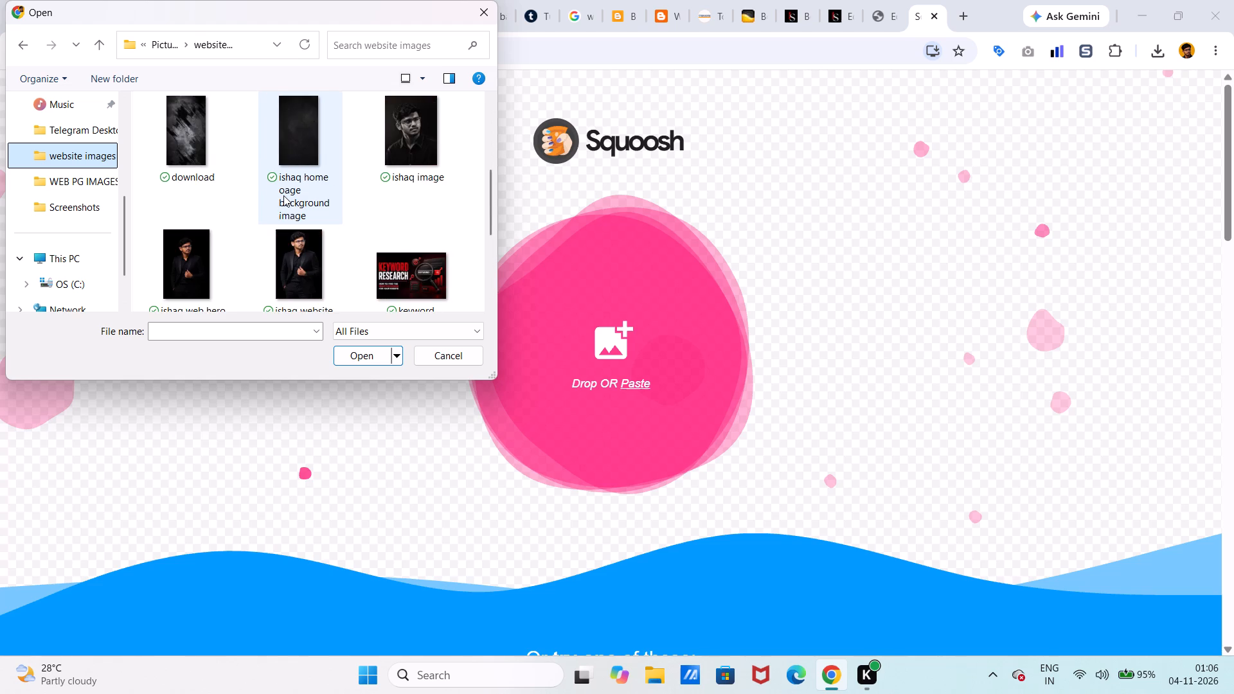
pyautogui.scroll(3, 283, 195)
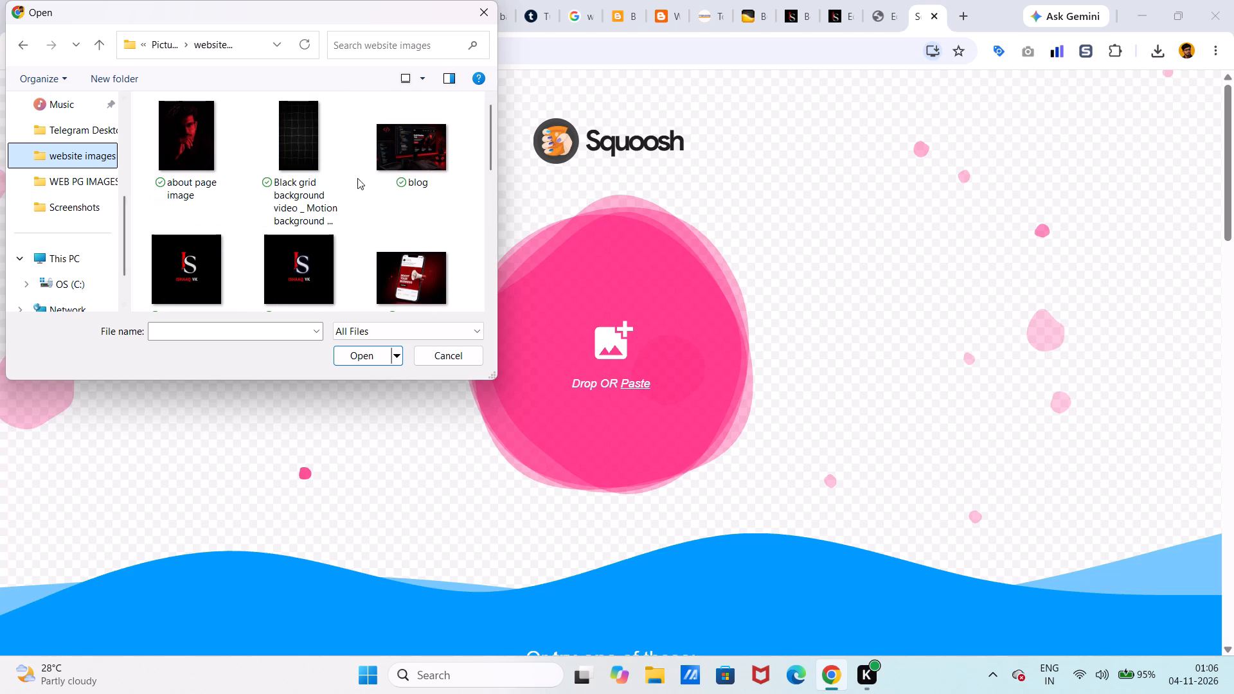
pyautogui.click(480, 18)
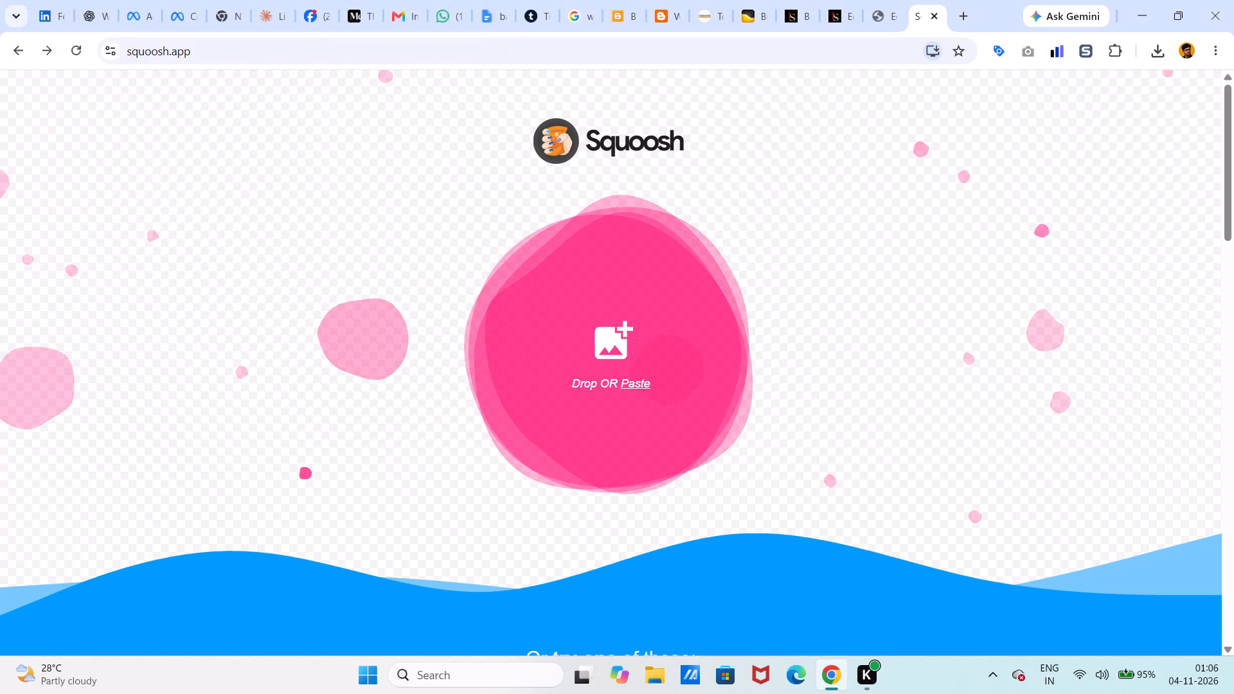
# Return to the PAID ADS page in Elementor and open the media library for the image beside WHY PAID ADS.
pyautogui.click(834, 13)
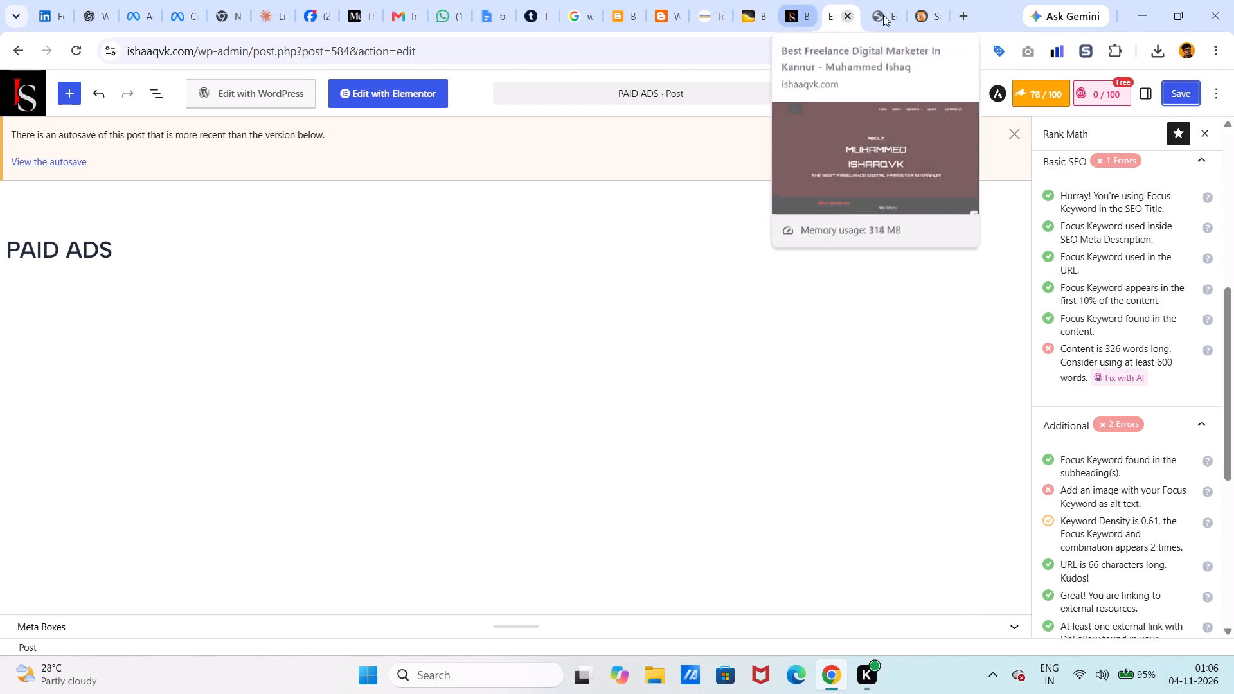
pyautogui.click(829, 19)
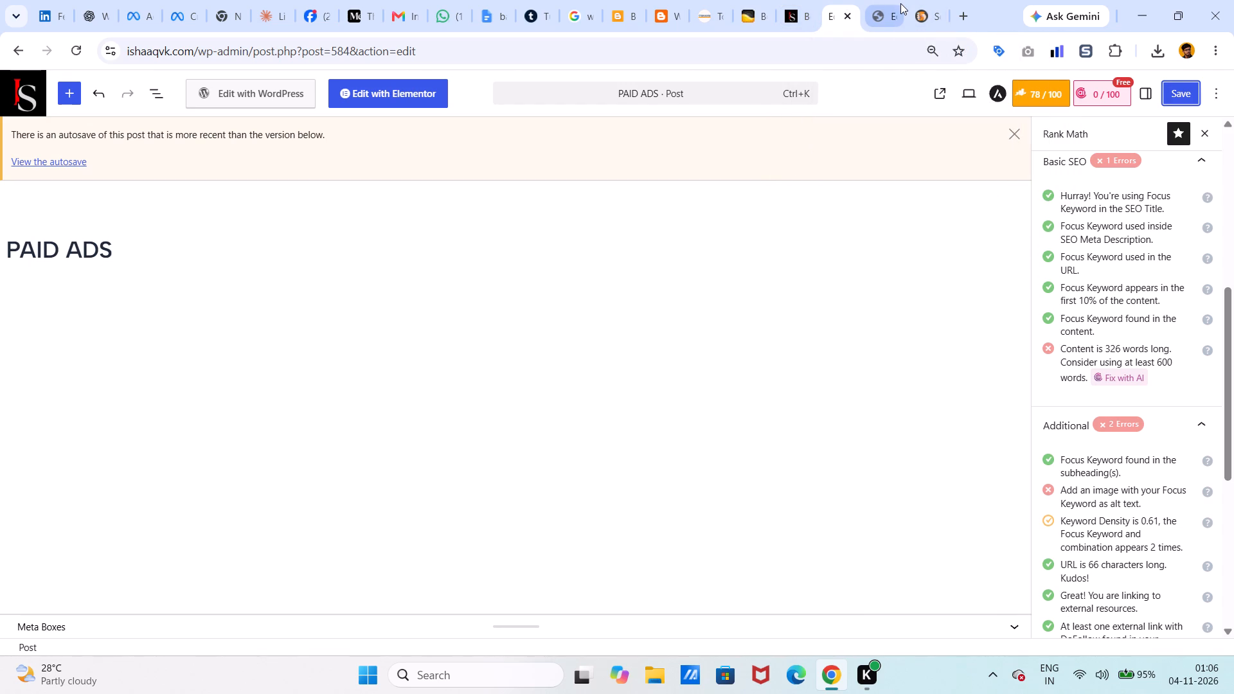
pyautogui.click(794, 17)
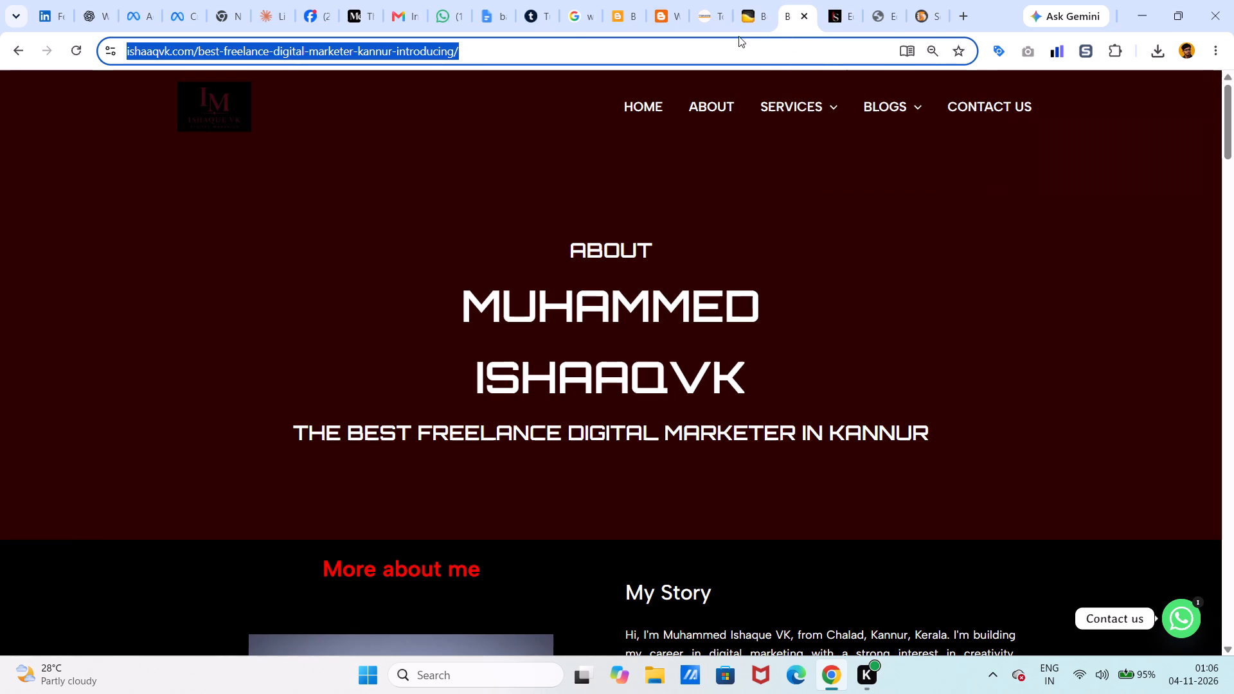
pyautogui.click(886, 17)
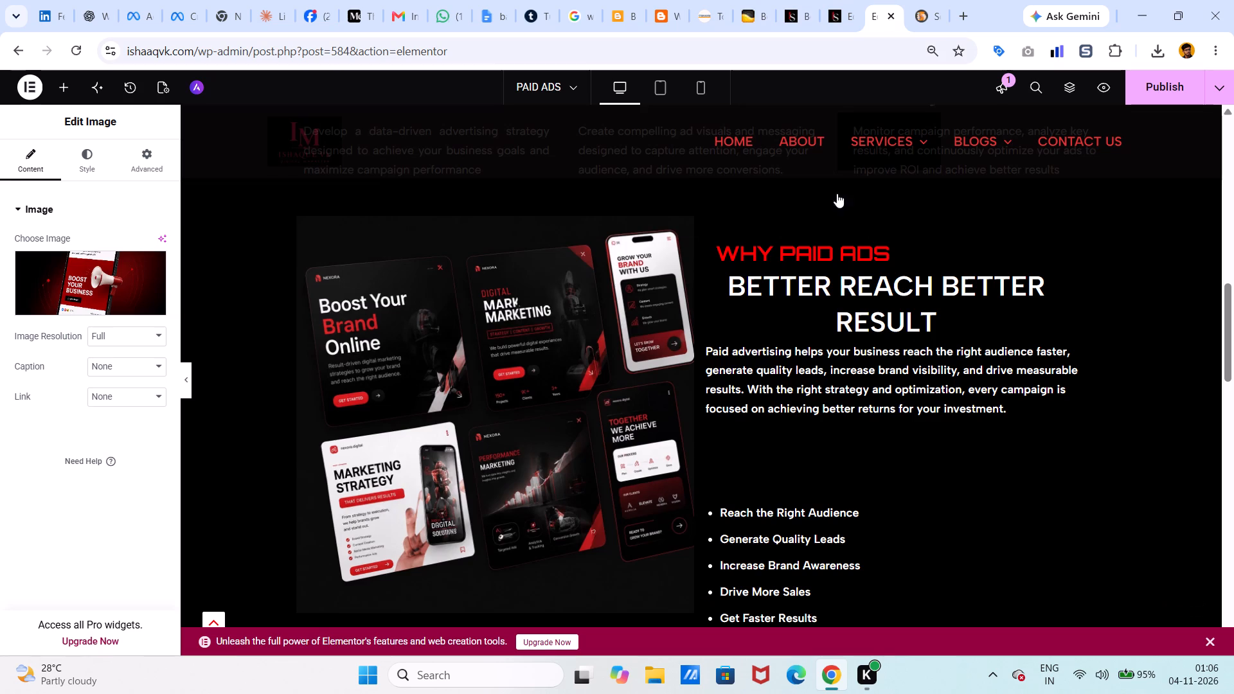
pyautogui.click(638, 430)
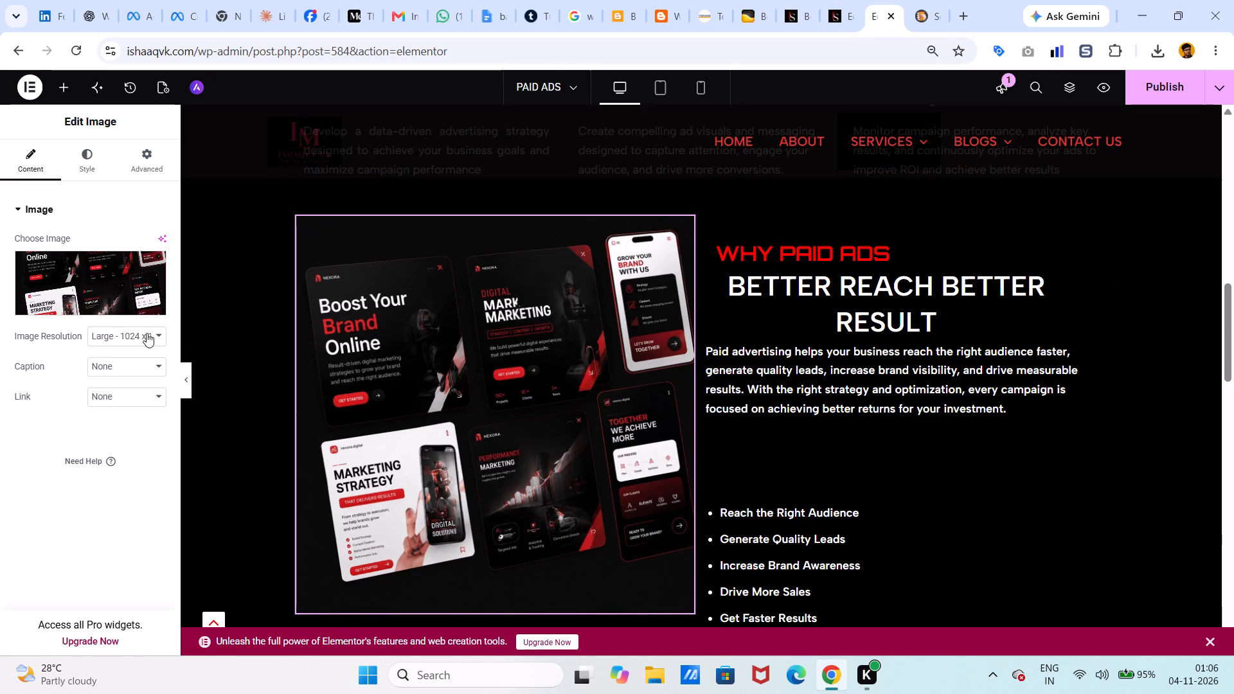
pyautogui.click(106, 300)
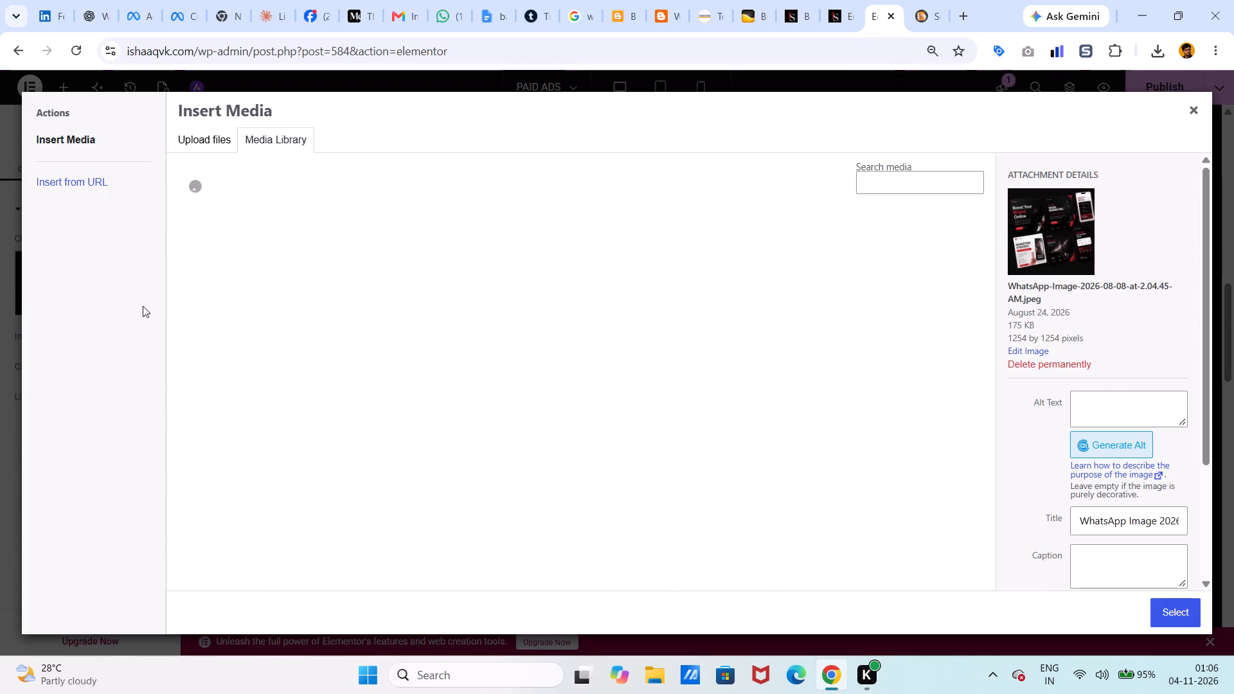
# Open the WHY PAID ADS image's current attachment in the image editor for a larger view.
pyautogui.scroll(-3, 585, 330)
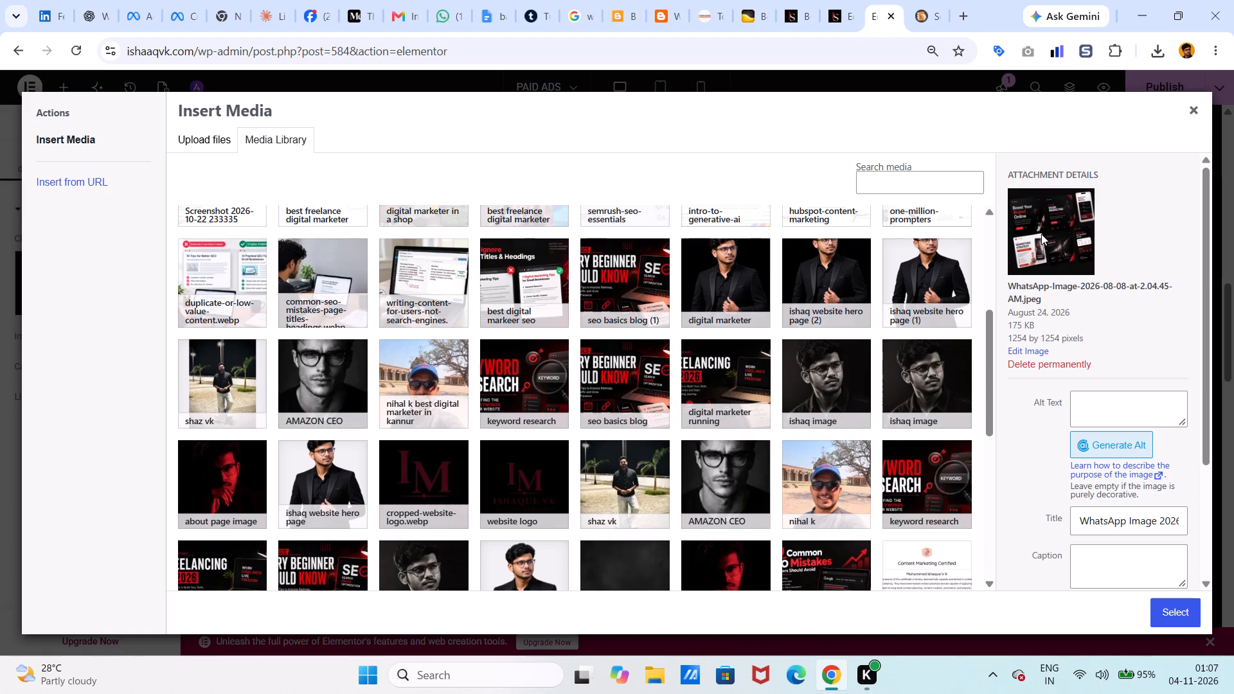
pyautogui.click(1041, 234)
pyautogui.click(1041, 234)
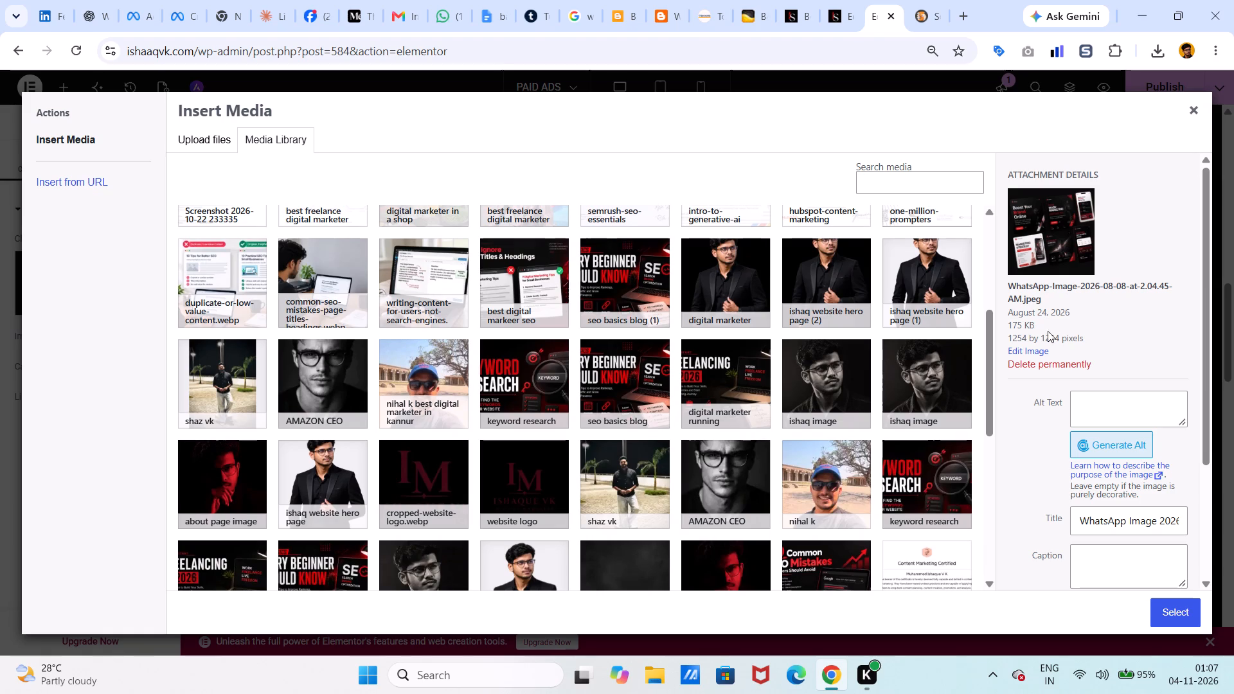
pyautogui.click(1038, 349)
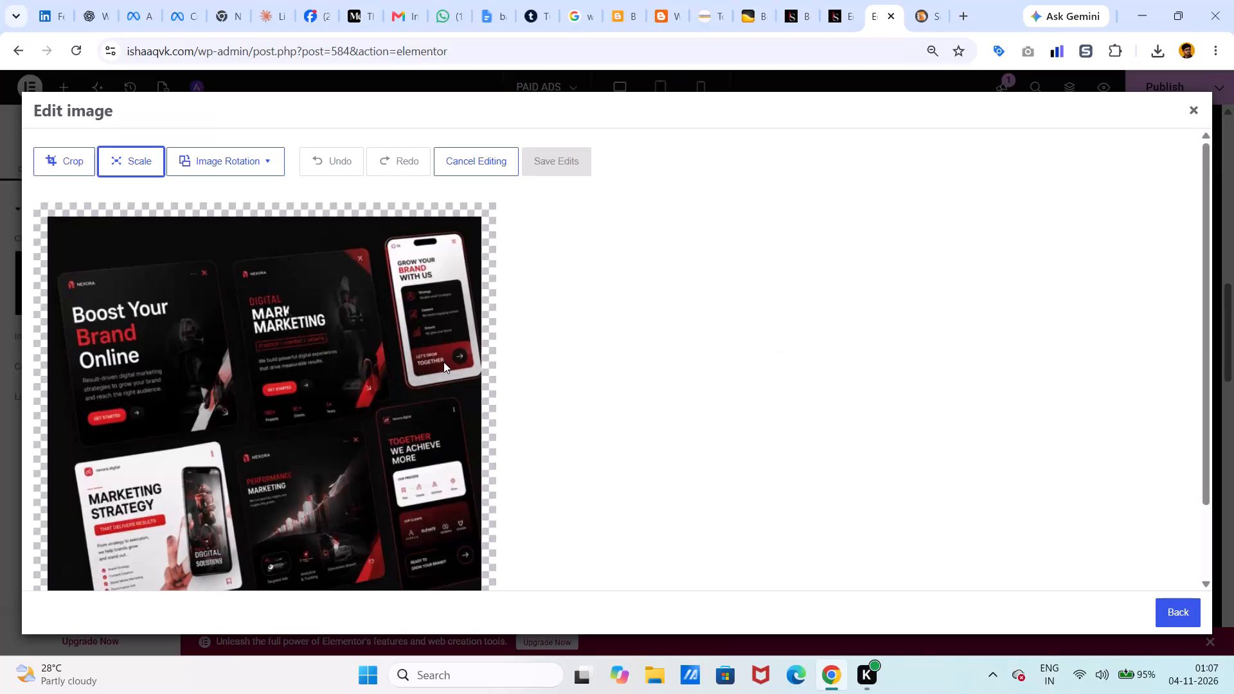
# Capture a rectangular screenshot of the whole marketing collage shown in the image editor.
pyautogui.scroll(-1, 443, 362)
pyautogui.press('shift+super+s')
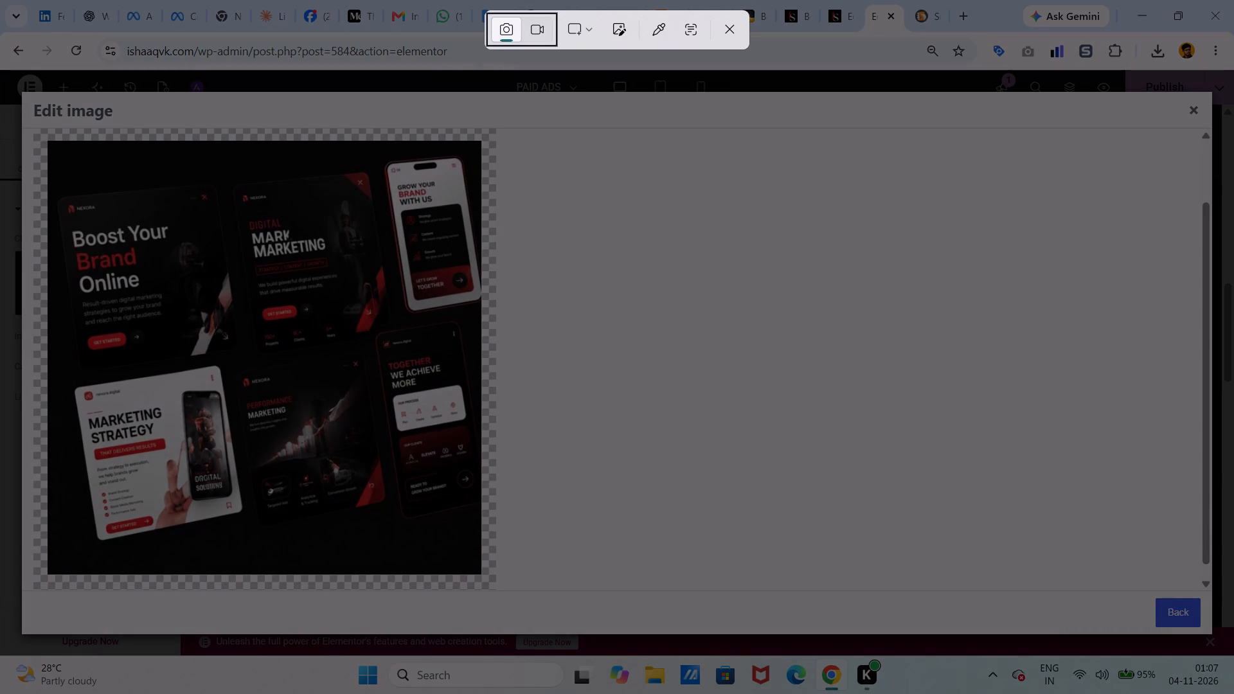
pyautogui.moveTo(53, 149); pyautogui.dragTo(481, 225)
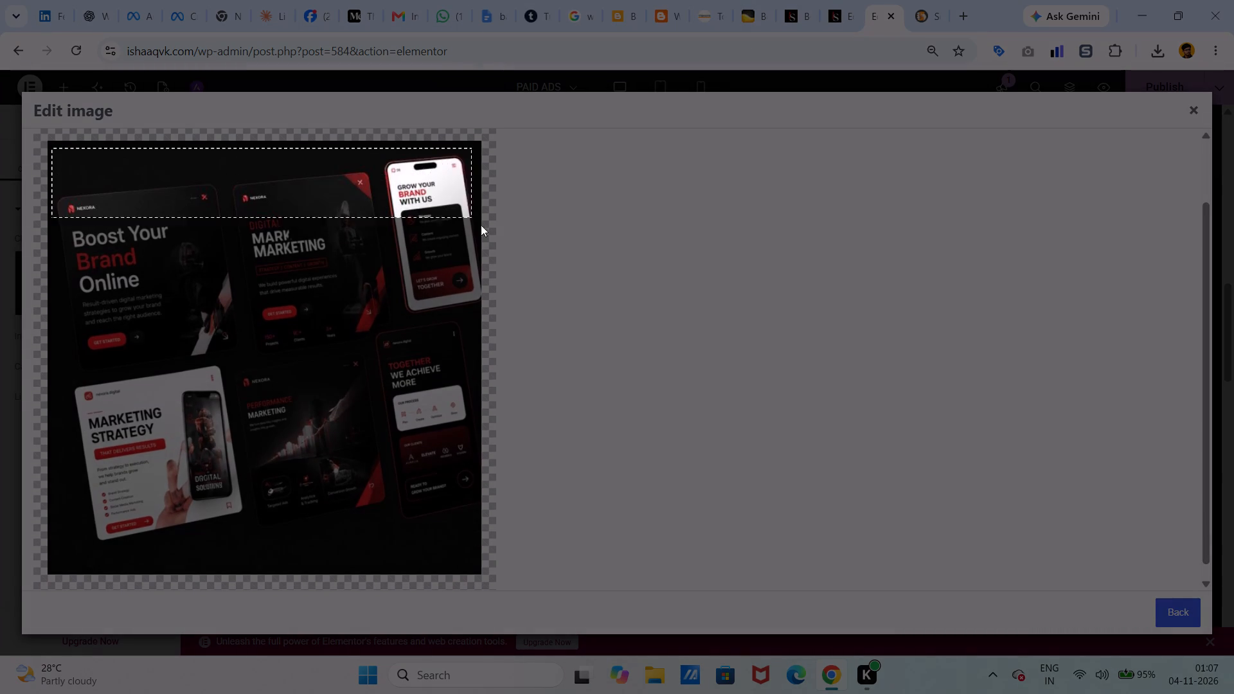
pyautogui.moveTo(481, 225); pyautogui.dragTo(481, 481)
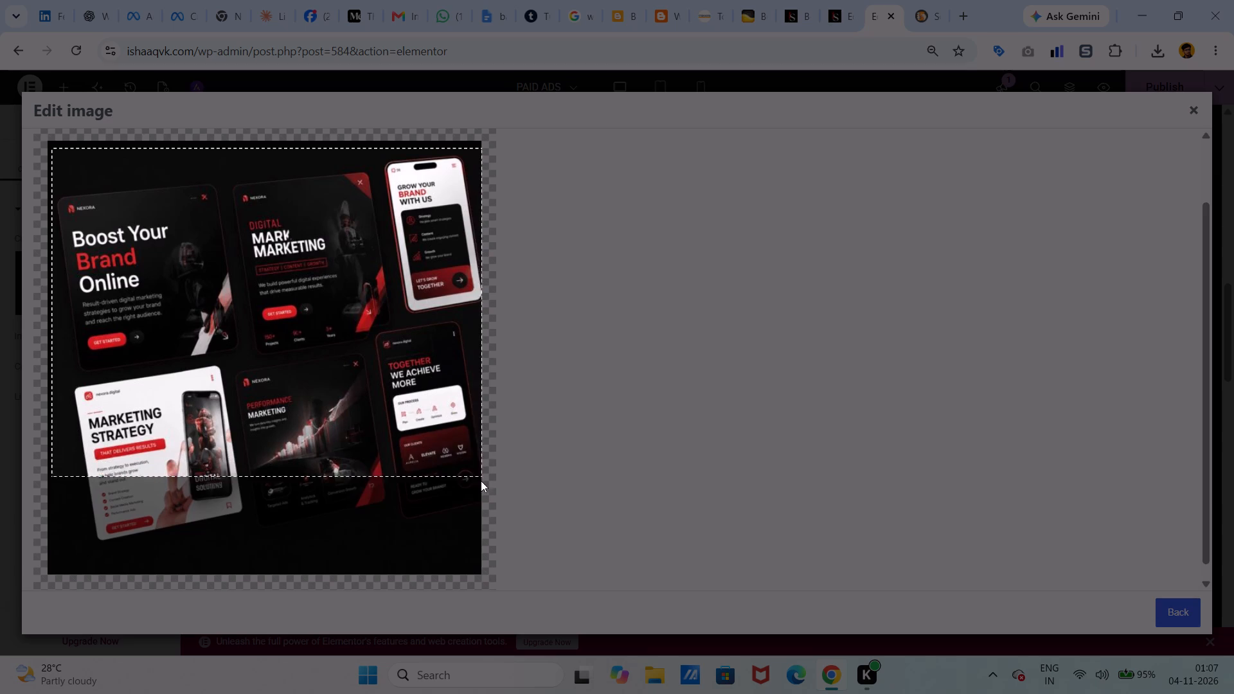
pyautogui.moveTo(481, 481); pyautogui.dragTo(479, 569)
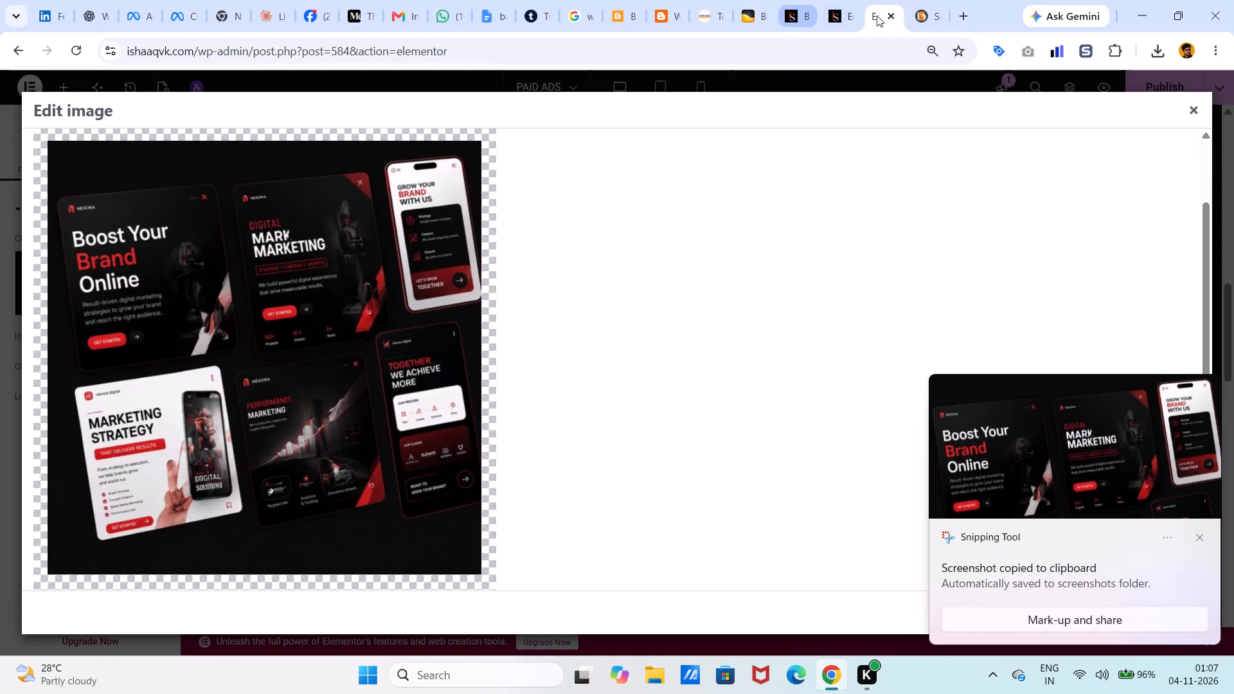
pyautogui.click(909, 10)
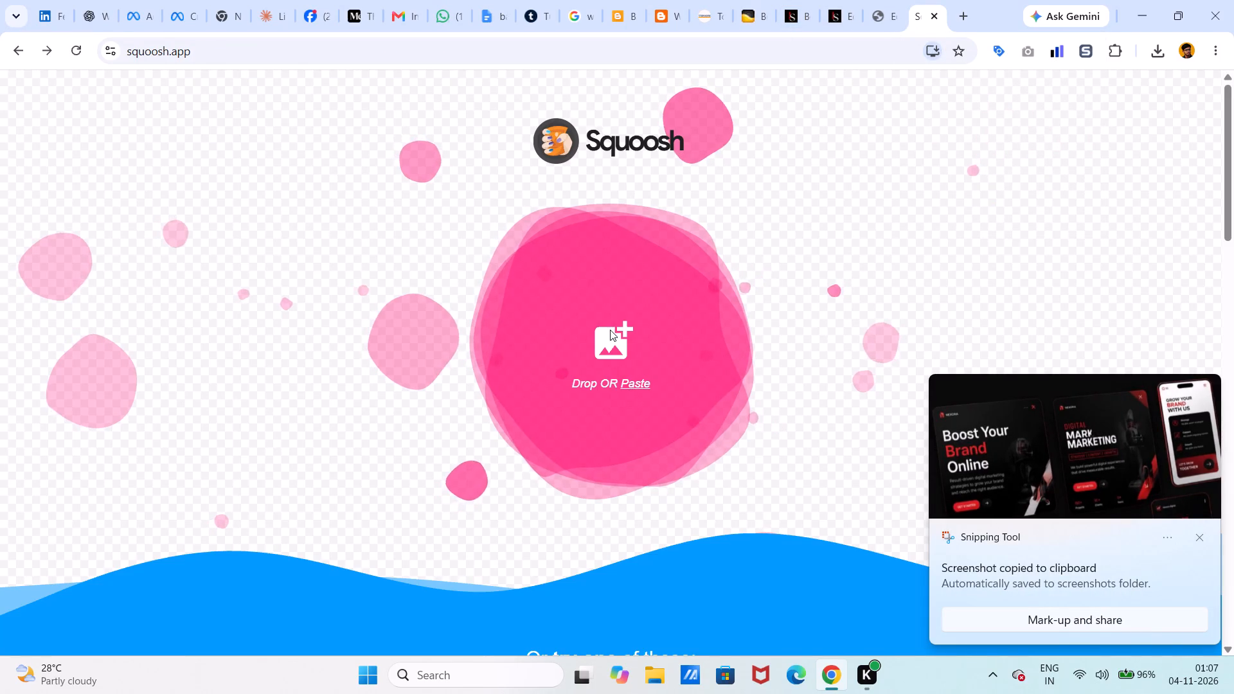
pyautogui.click(610, 331)
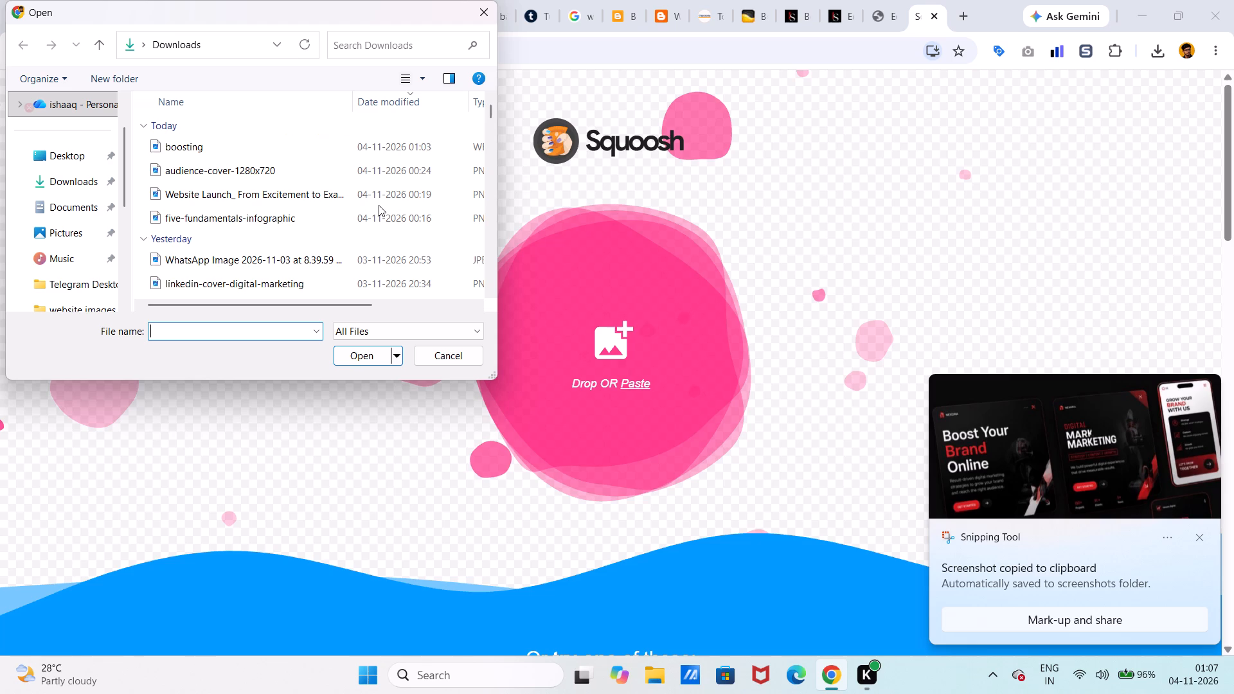
pyautogui.scroll(-2, 73, 202)
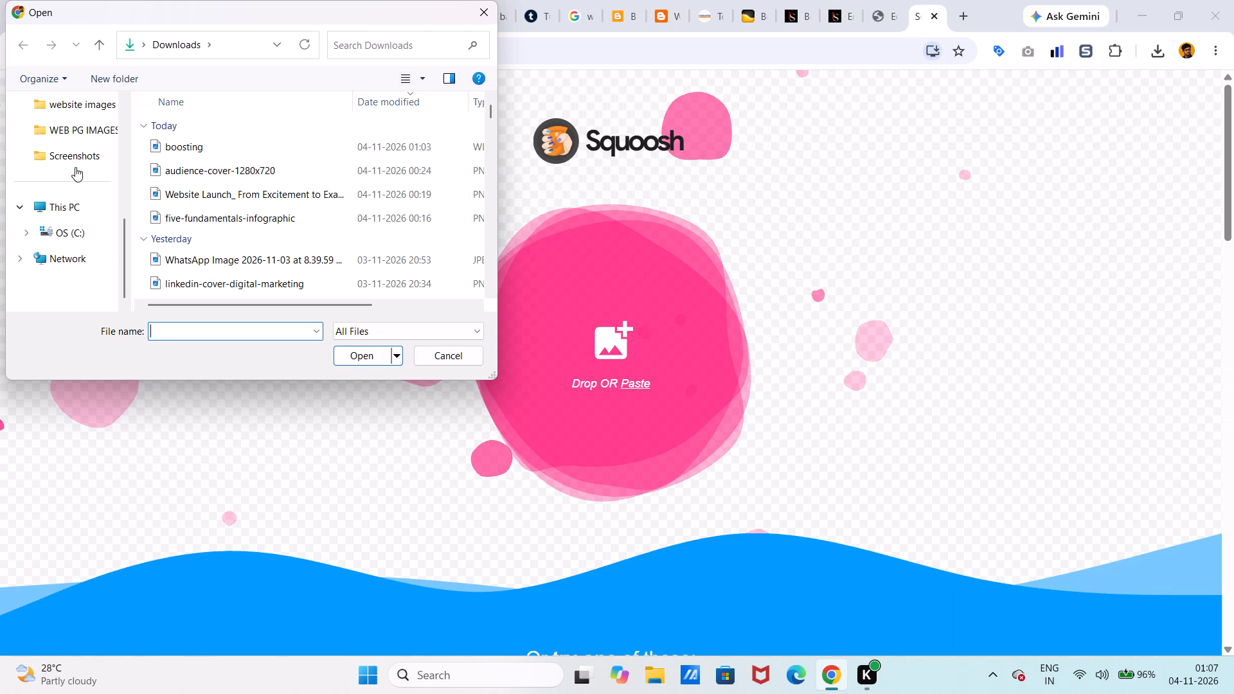
pyautogui.click(75, 165)
pyautogui.scroll(-8, 418, 268)
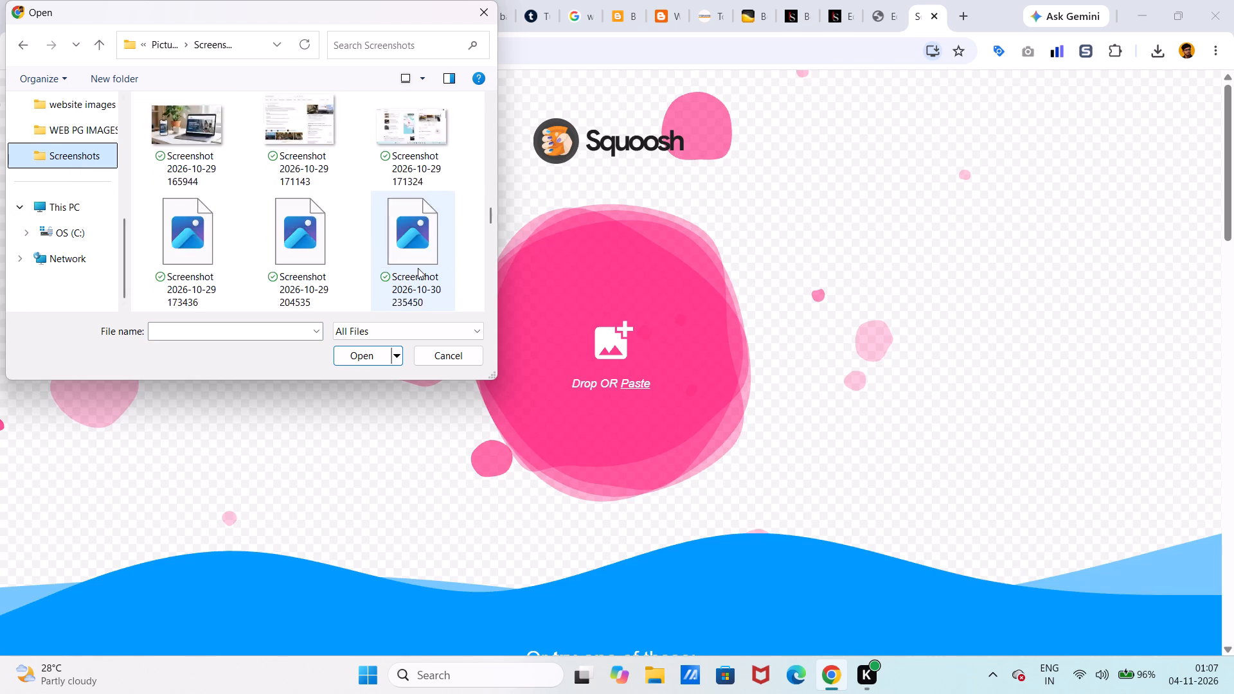
pyautogui.scroll(-1, 418, 268)
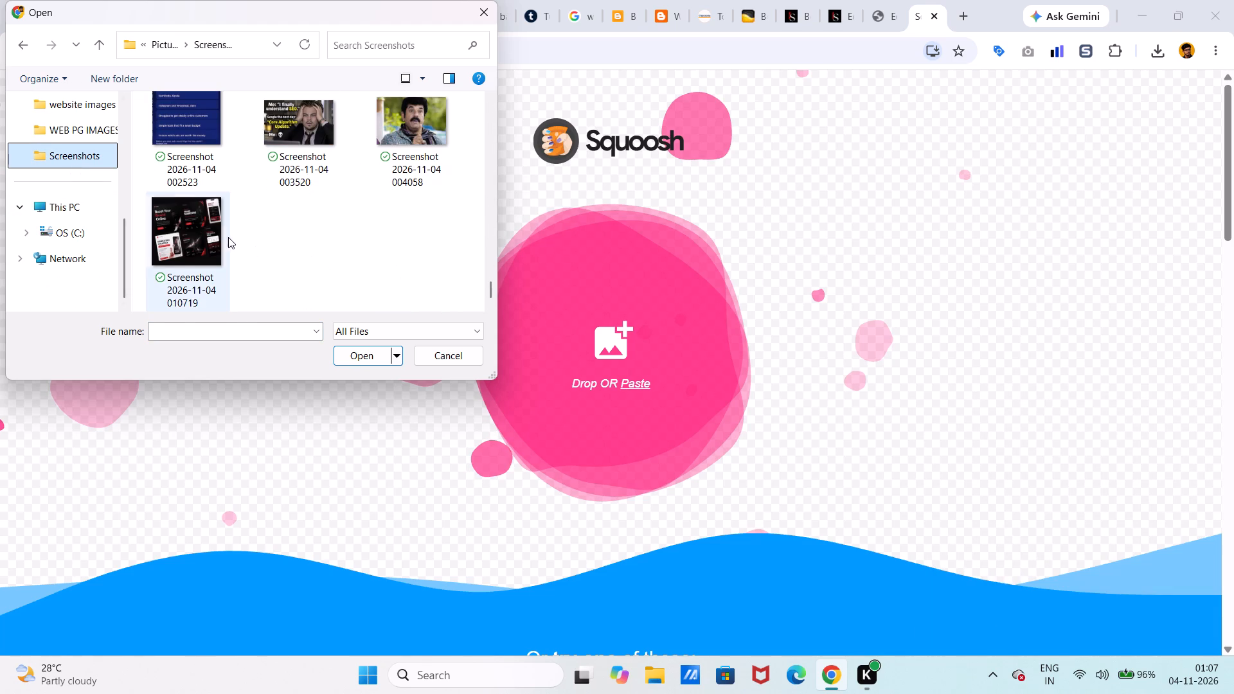
pyautogui.click(204, 226)
pyautogui.click(370, 357)
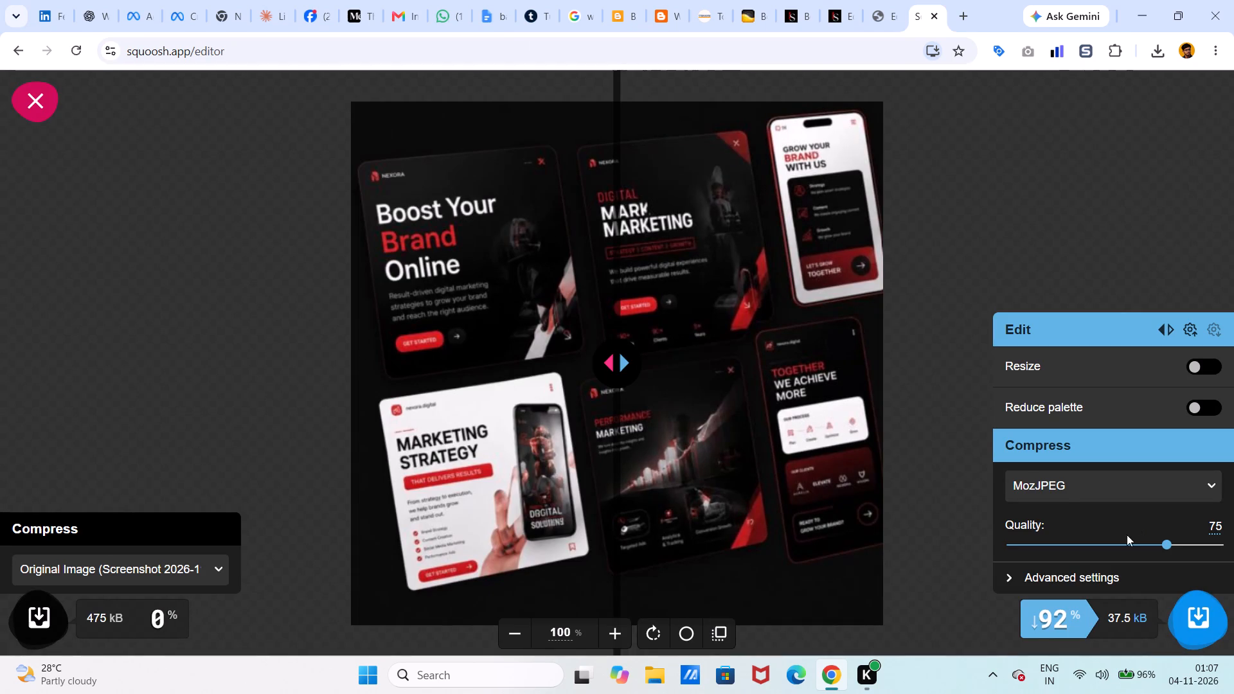
# Download the screenshot compressed as MozJPEG at quality 75.
pyautogui.scroll(-2, 1097, 556)
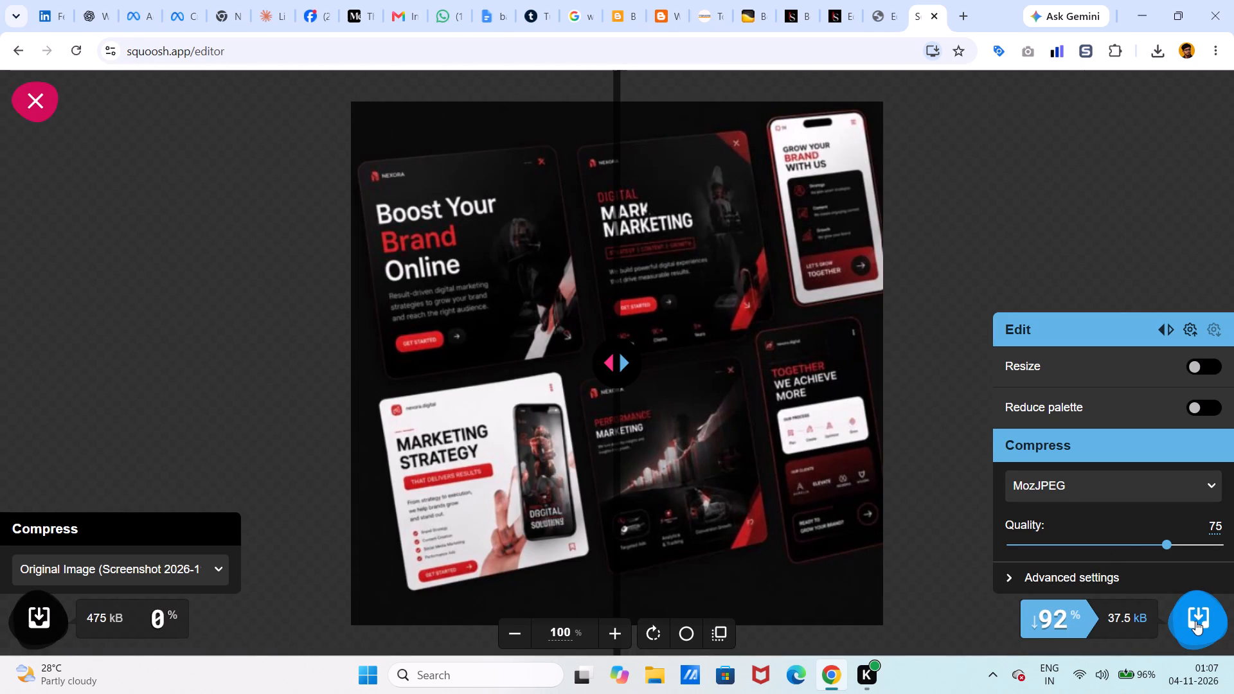
pyautogui.click(1195, 621)
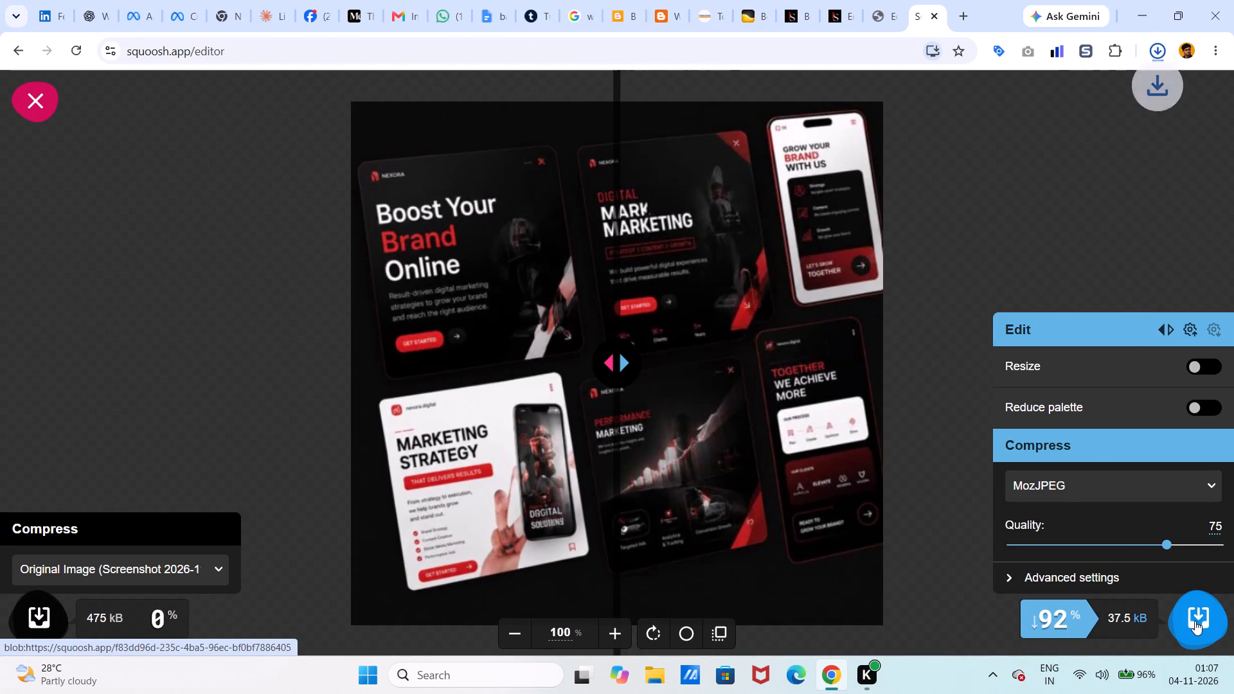
# Return to the PAID ADS page editor and upload Screenshot 2026-11-04 010719.png through the image widget beside WHY PAID ADS.
pyautogui.click(881, 22)
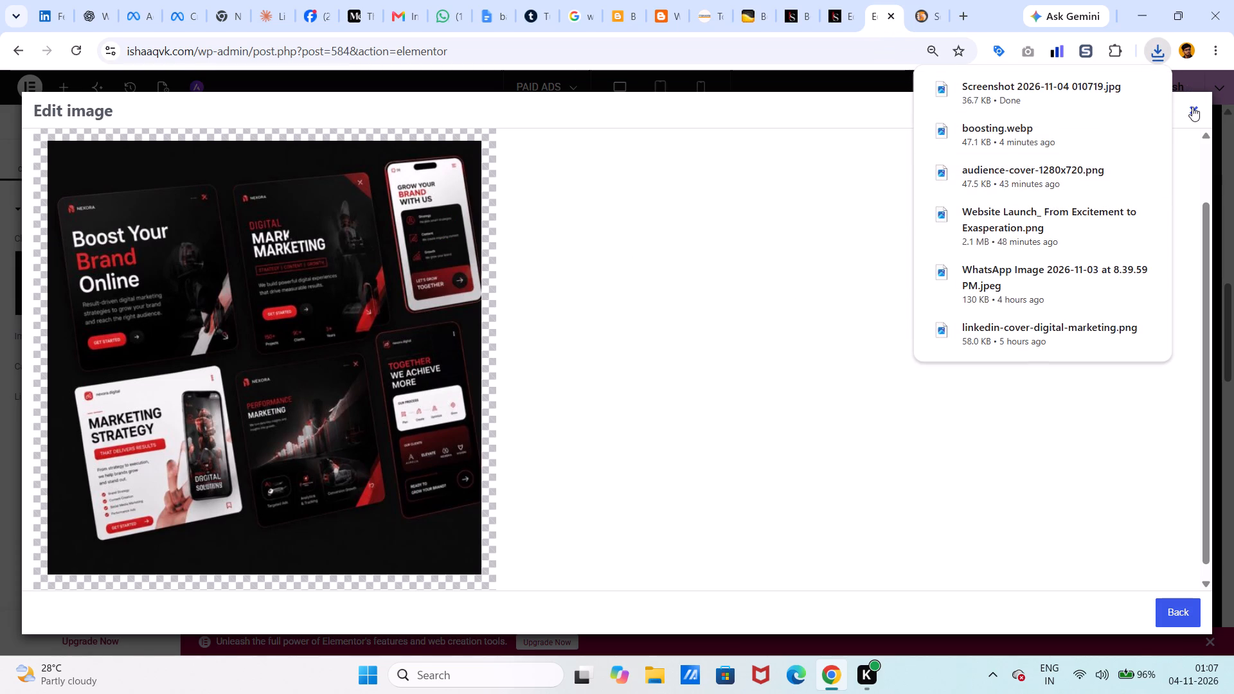
pyautogui.click(836, 227)
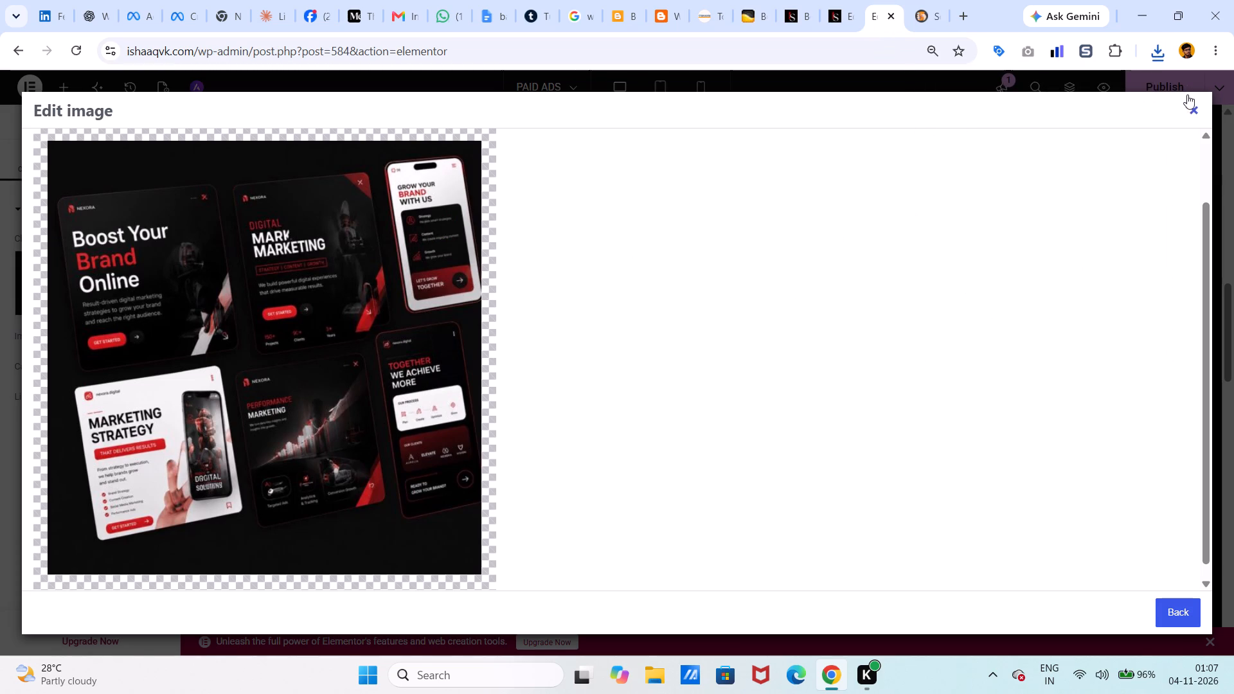
pyautogui.click(1193, 102)
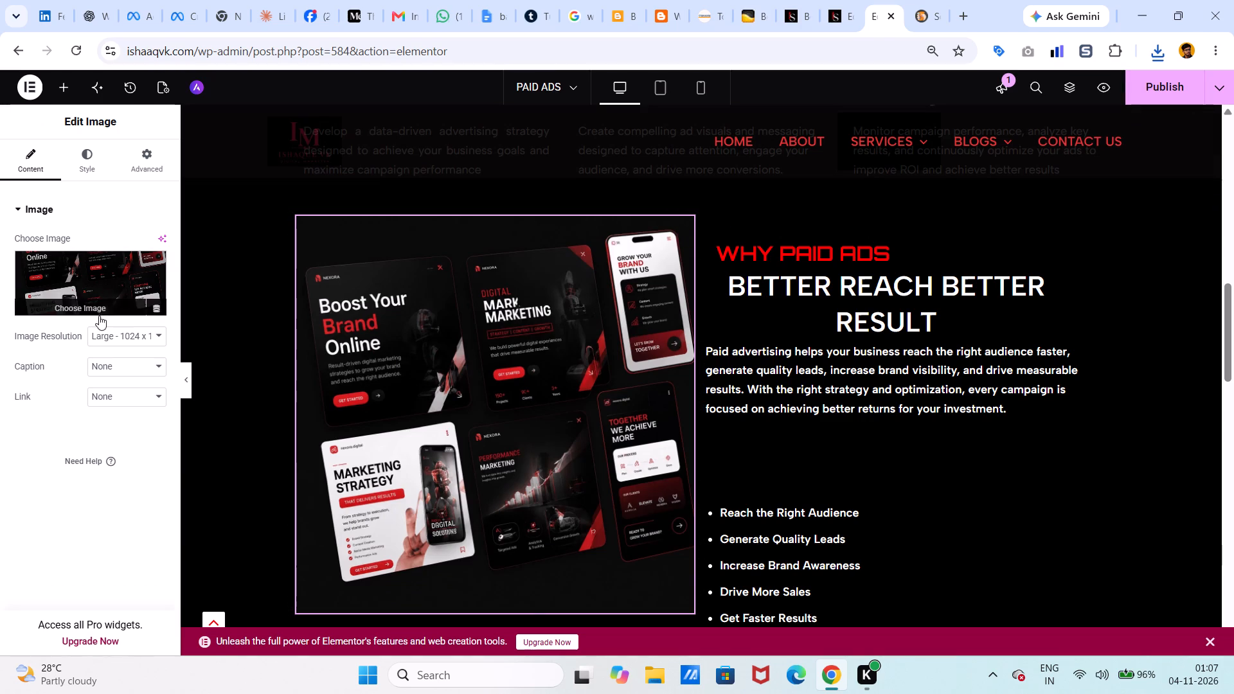
pyautogui.click(94, 304)
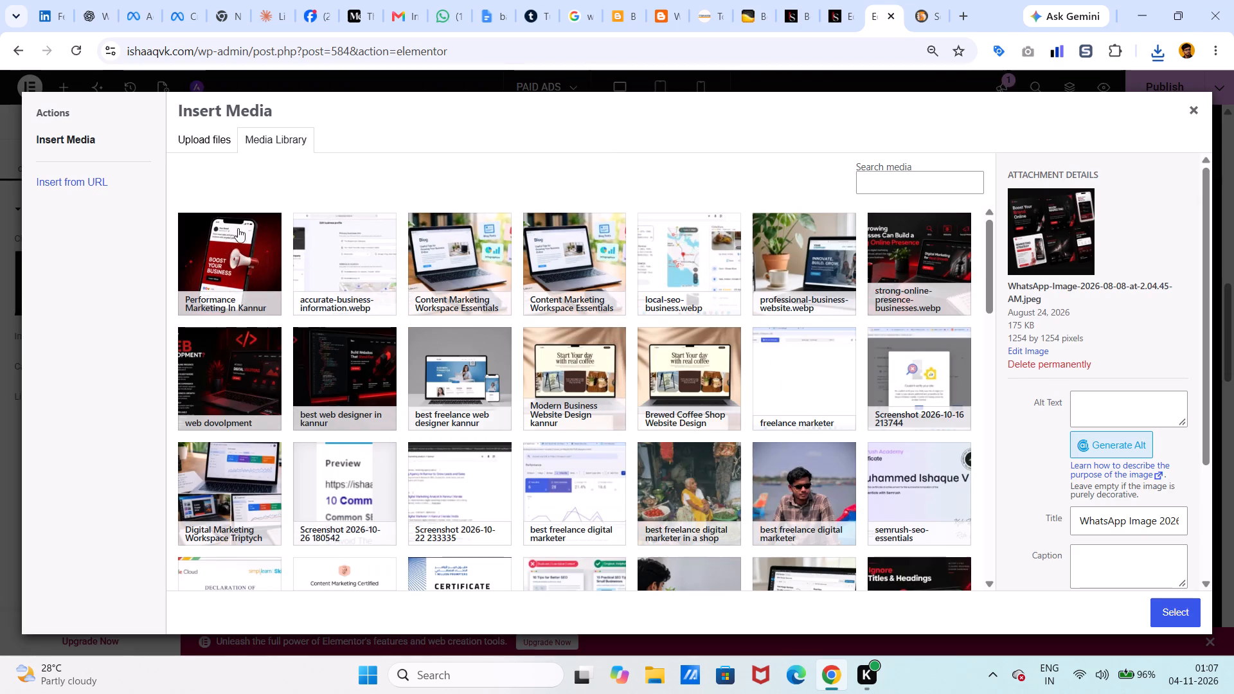
pyautogui.click(217, 130)
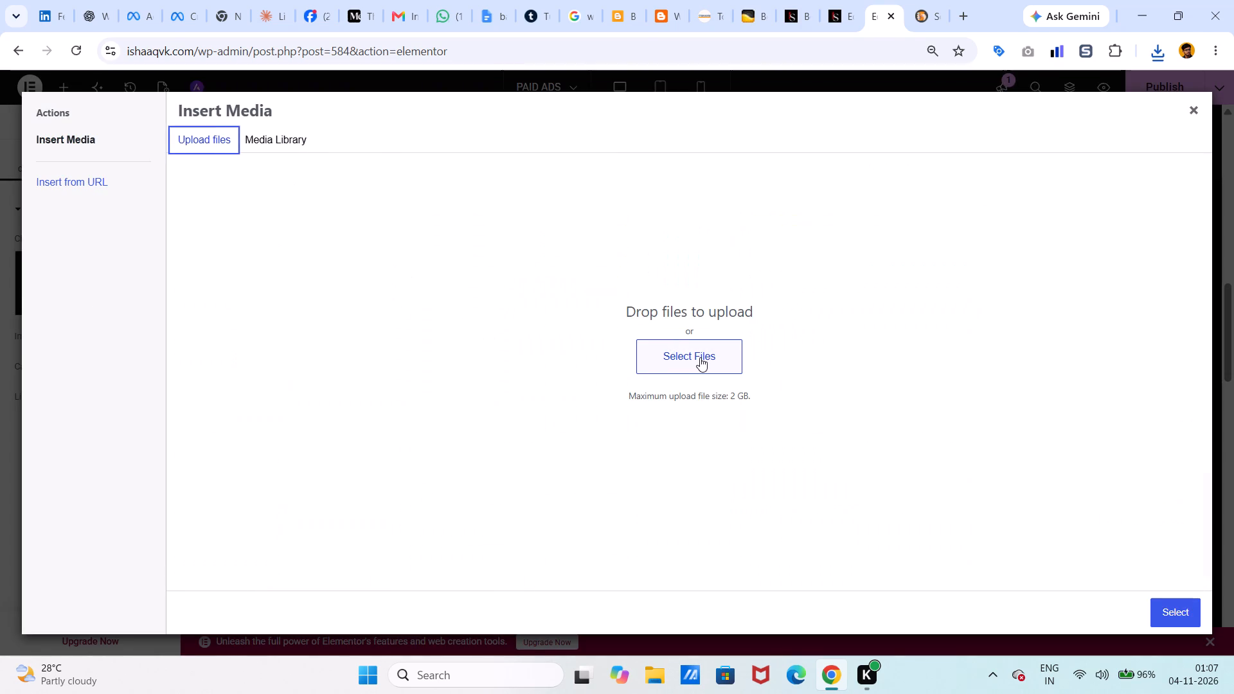
pyautogui.click(700, 357)
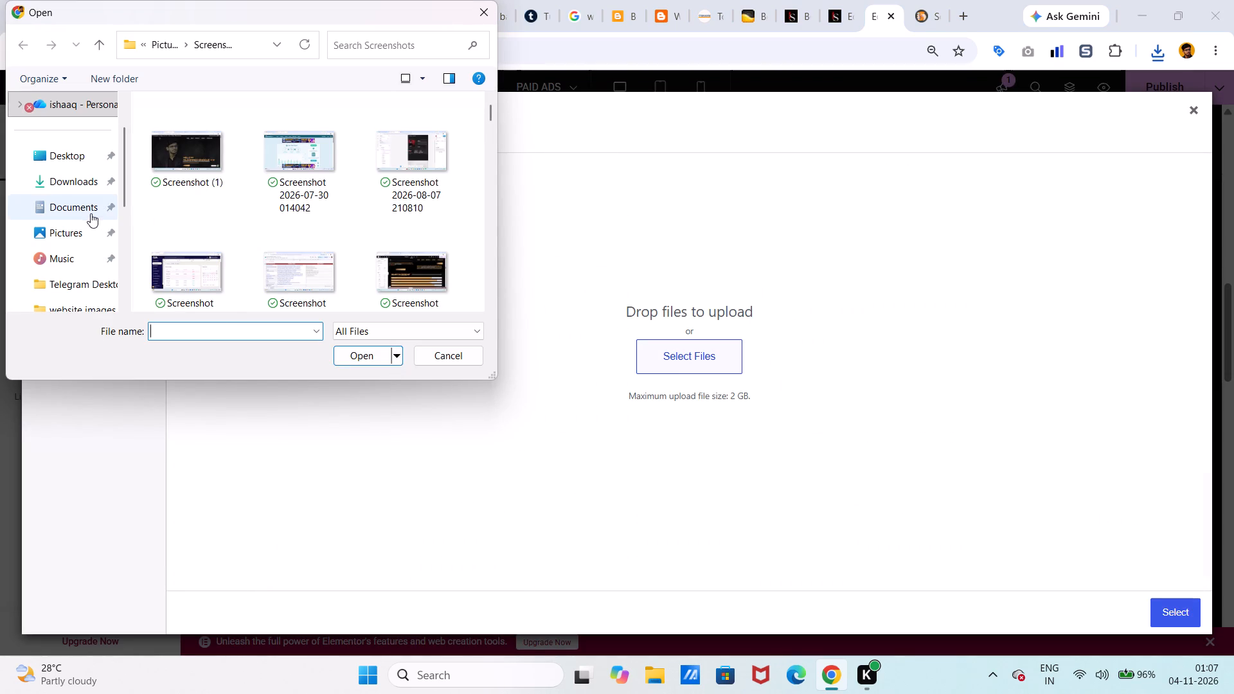
pyautogui.scroll(-19, 349, 228)
pyautogui.scroll(-3, 349, 228)
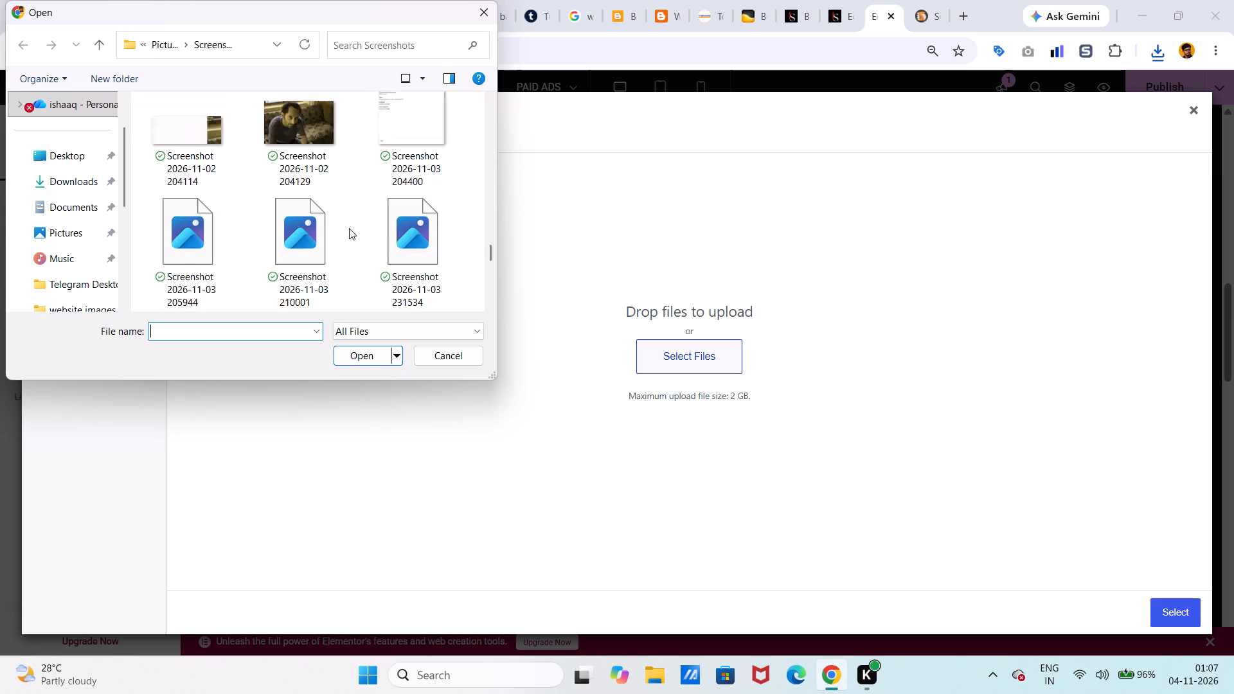
pyautogui.scroll(-2, 349, 228)
pyautogui.click(185, 227)
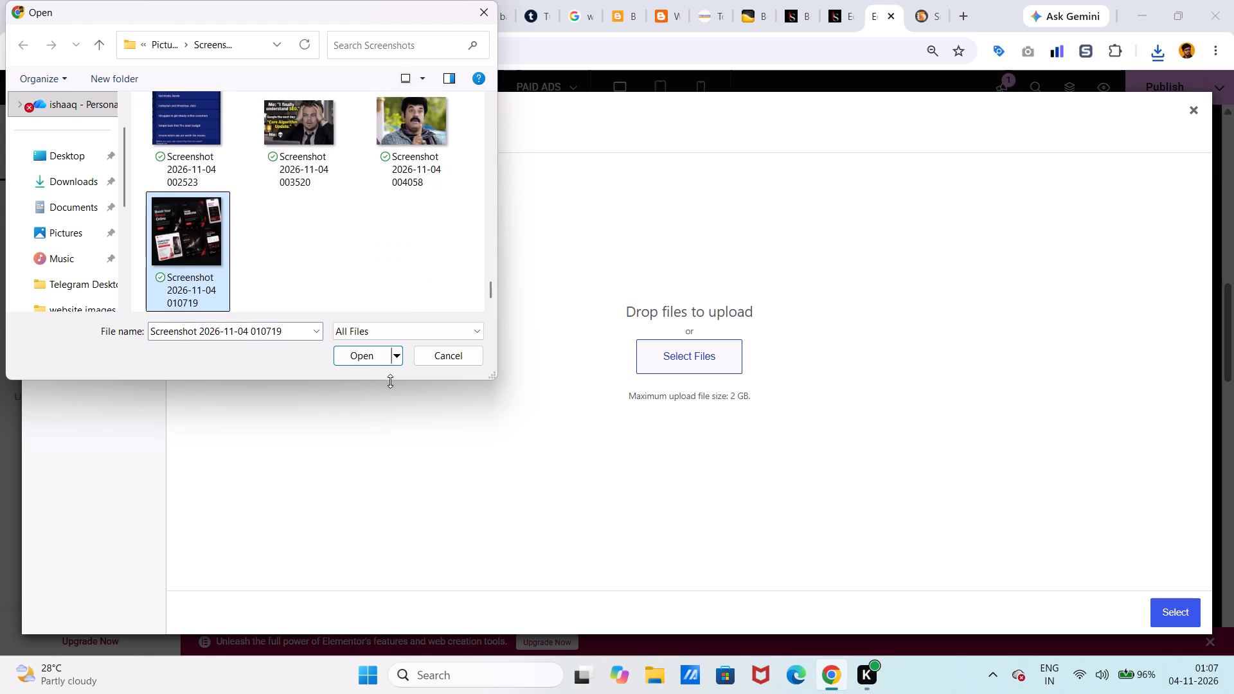
pyautogui.click(373, 357)
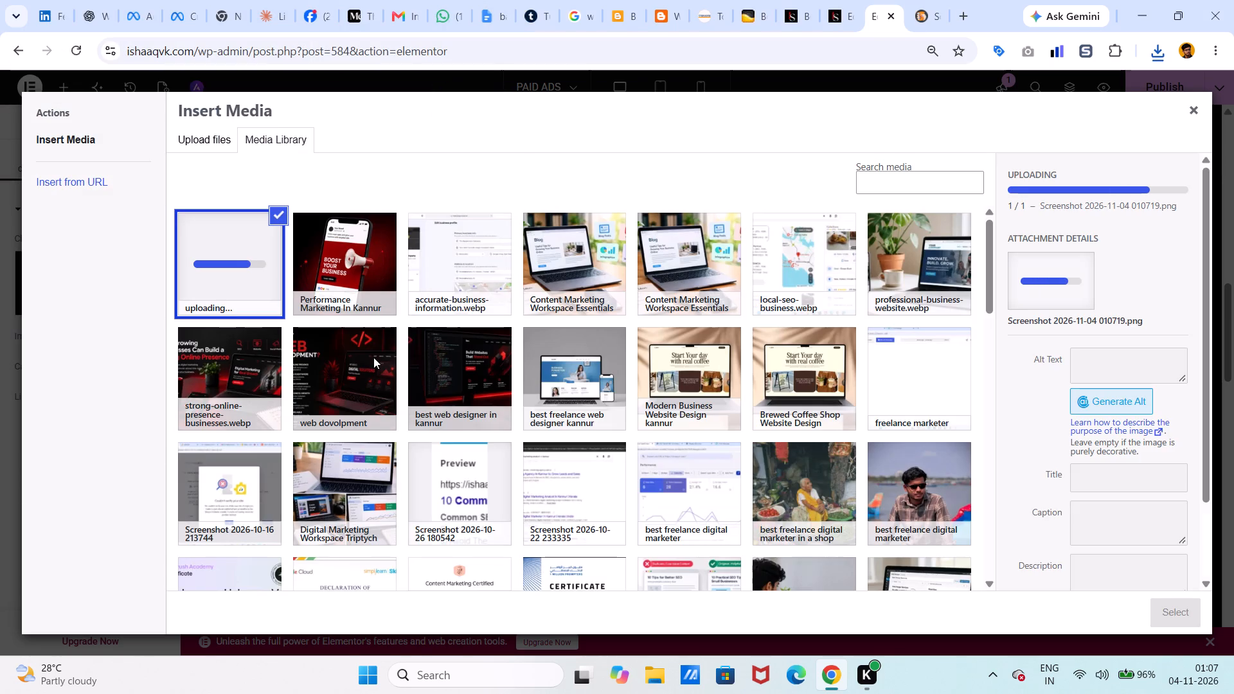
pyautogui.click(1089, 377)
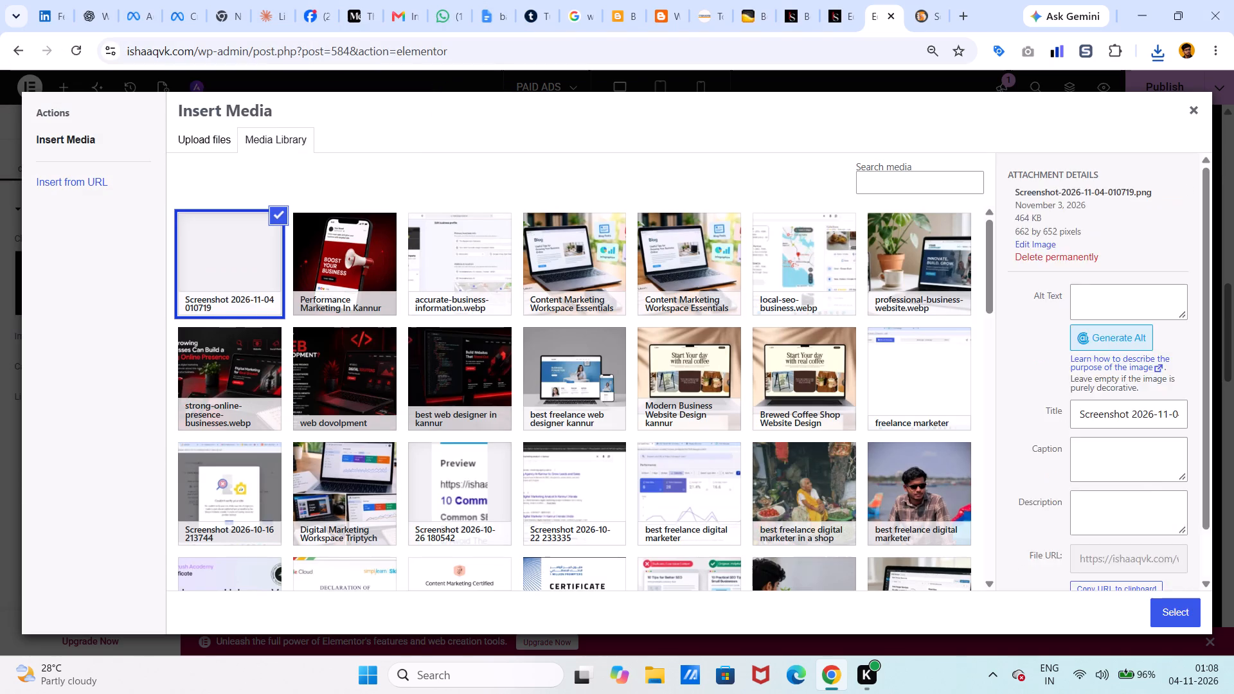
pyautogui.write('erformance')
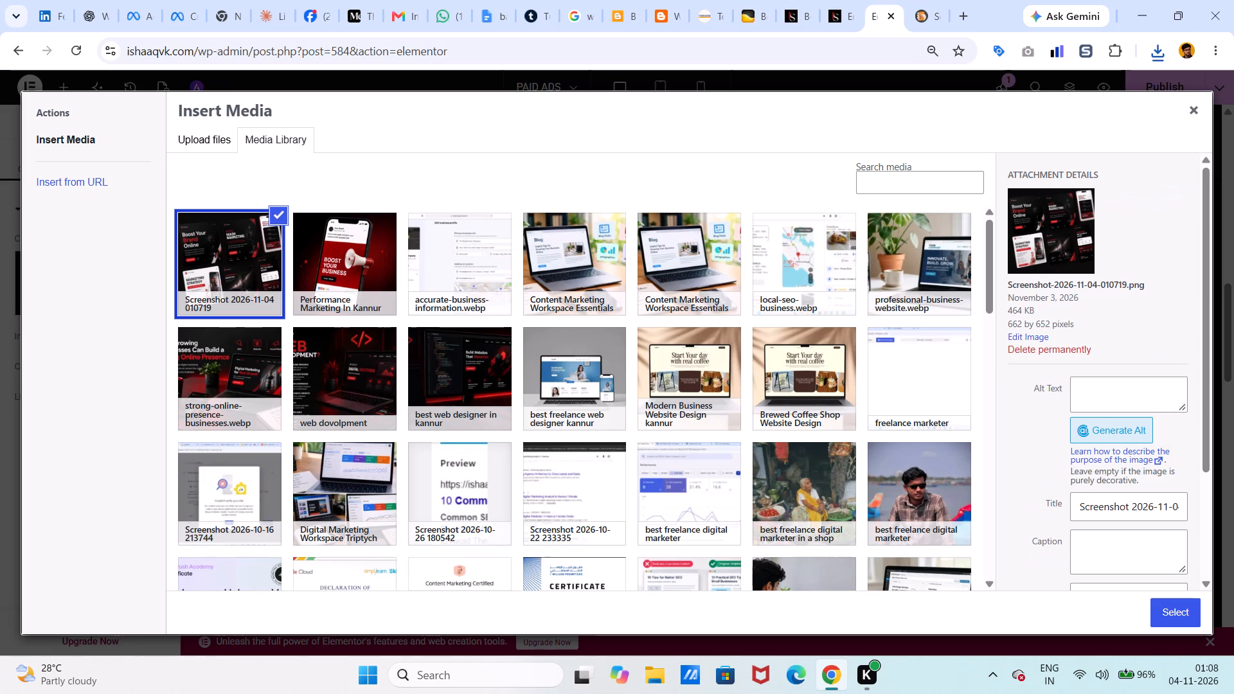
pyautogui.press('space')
pyautogui.click(1093, 393)
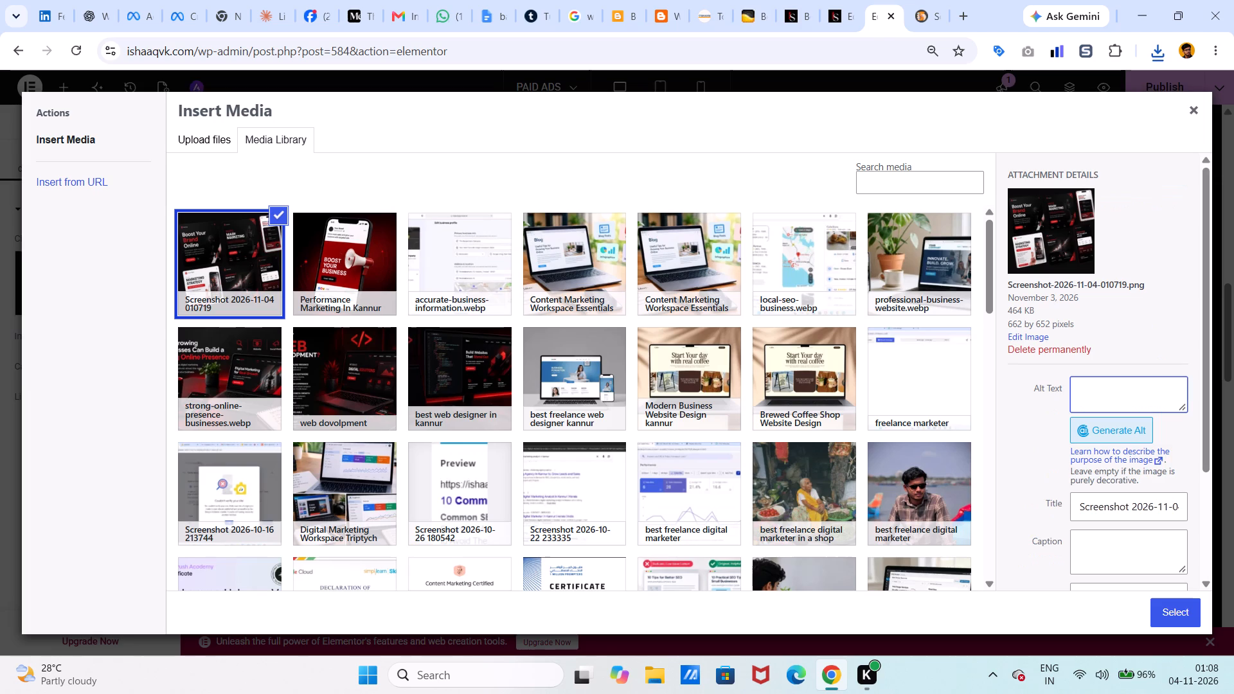
pyautogui.write('erformnace')
pyautogui.press('space')
pyautogui.press('BackSpace')
pyautogui.press('BackSpace')
pyautogui.press('BackSpace')
pyautogui.press('BackSpace')
pyautogui.press('BackSpace')
pyautogui.write('ance')
pyautogui.press('space')
pyautogui.write('arketing')
pyautogui.press('space')
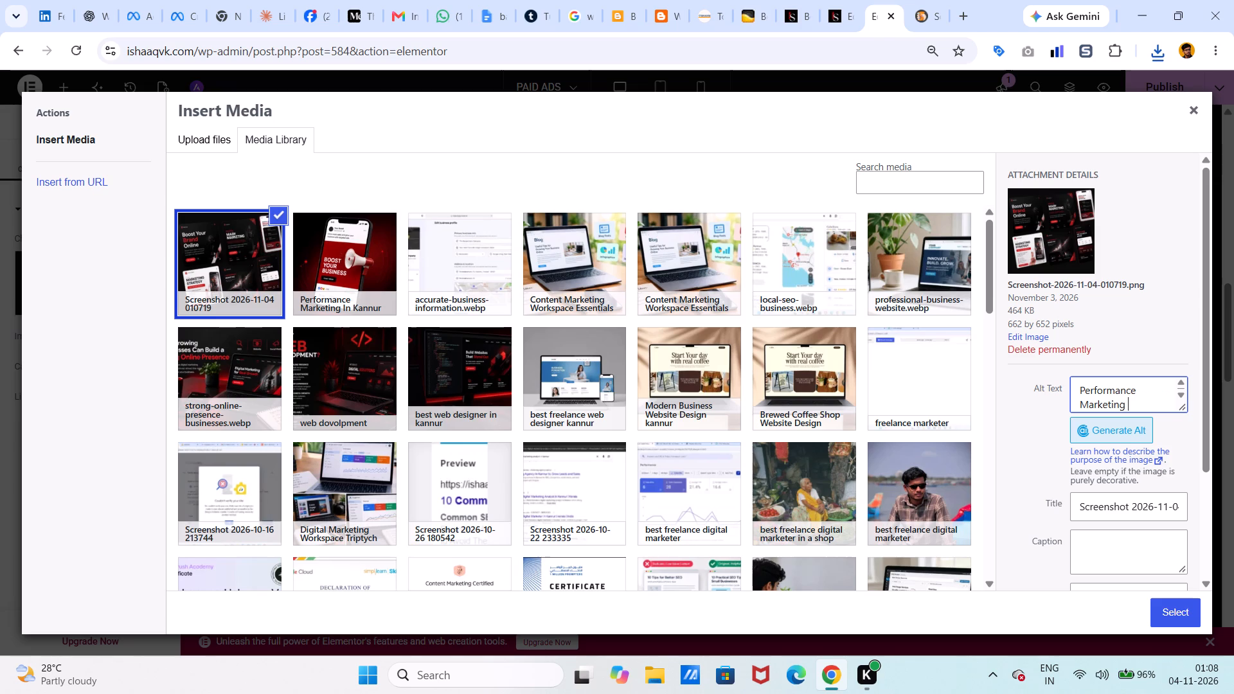
pyautogui.press('i')
pyautogui.write('annur')
# Retitle the uploaded screenshot Performance Marketing In Kannur and insert it beside WHY PAID ADS.
pyautogui.moveTo(1080, 505); pyautogui.dragTo(1233, 490)
pyautogui.press('BackSpace')
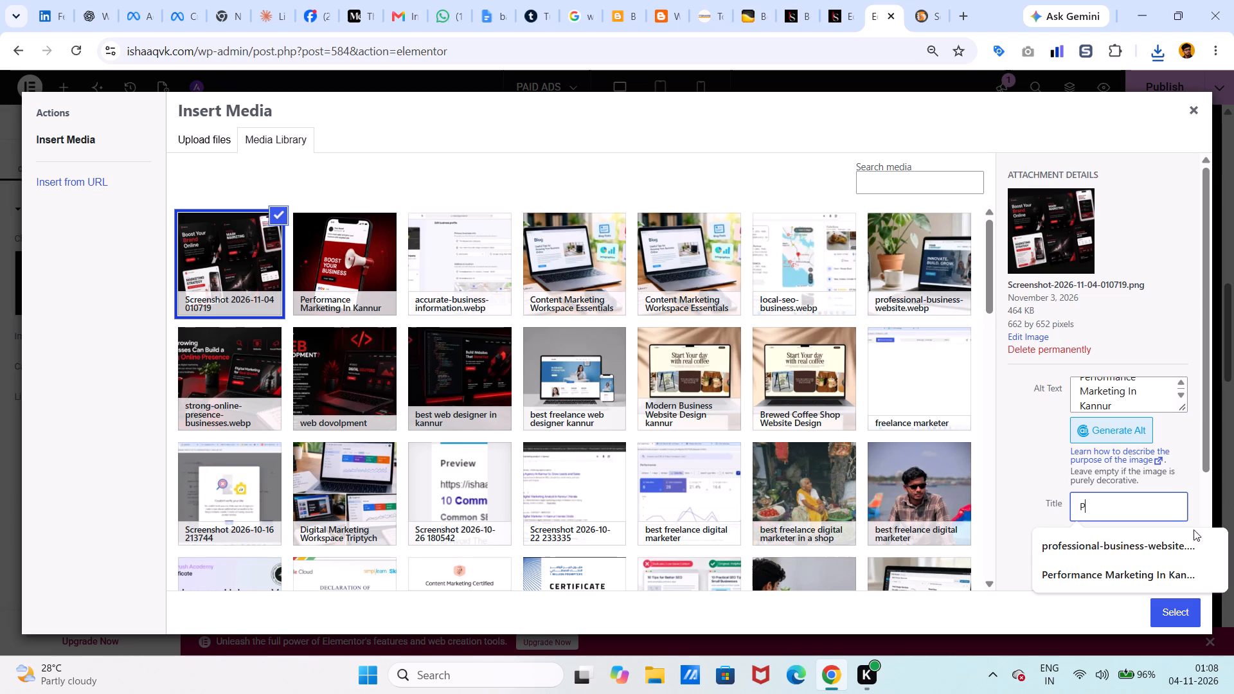
pyautogui.click(1141, 570)
pyautogui.click(1121, 557)
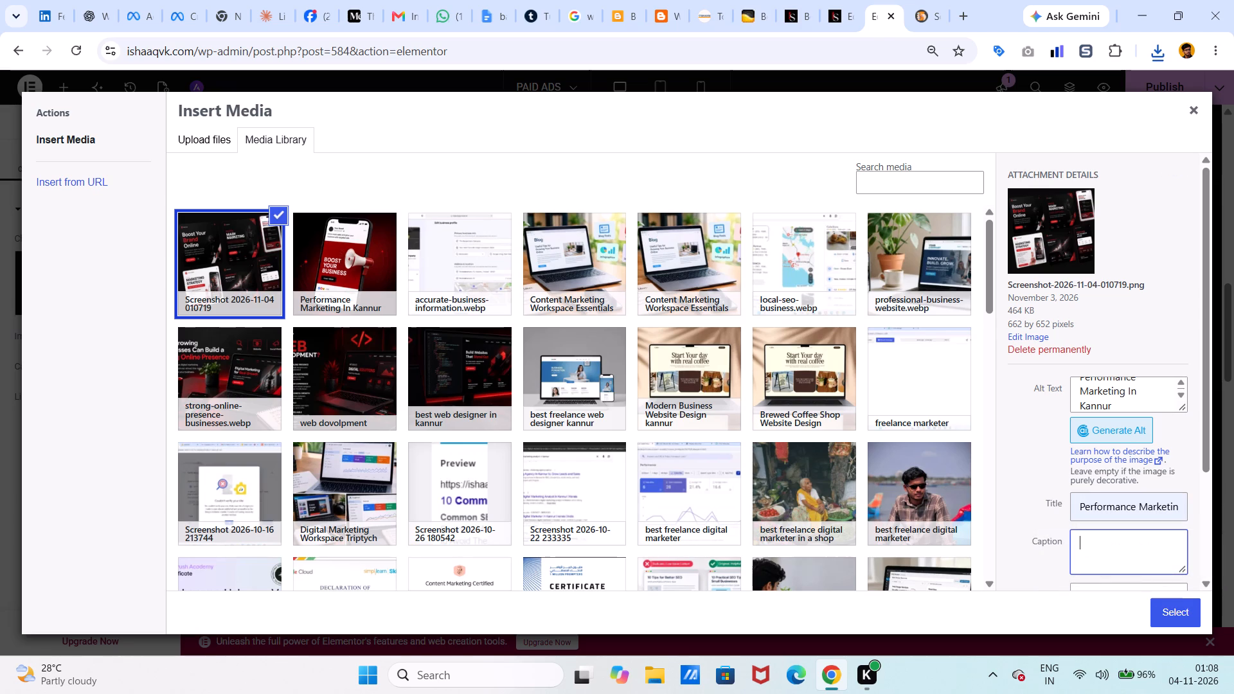
pyautogui.click(1168, 609)
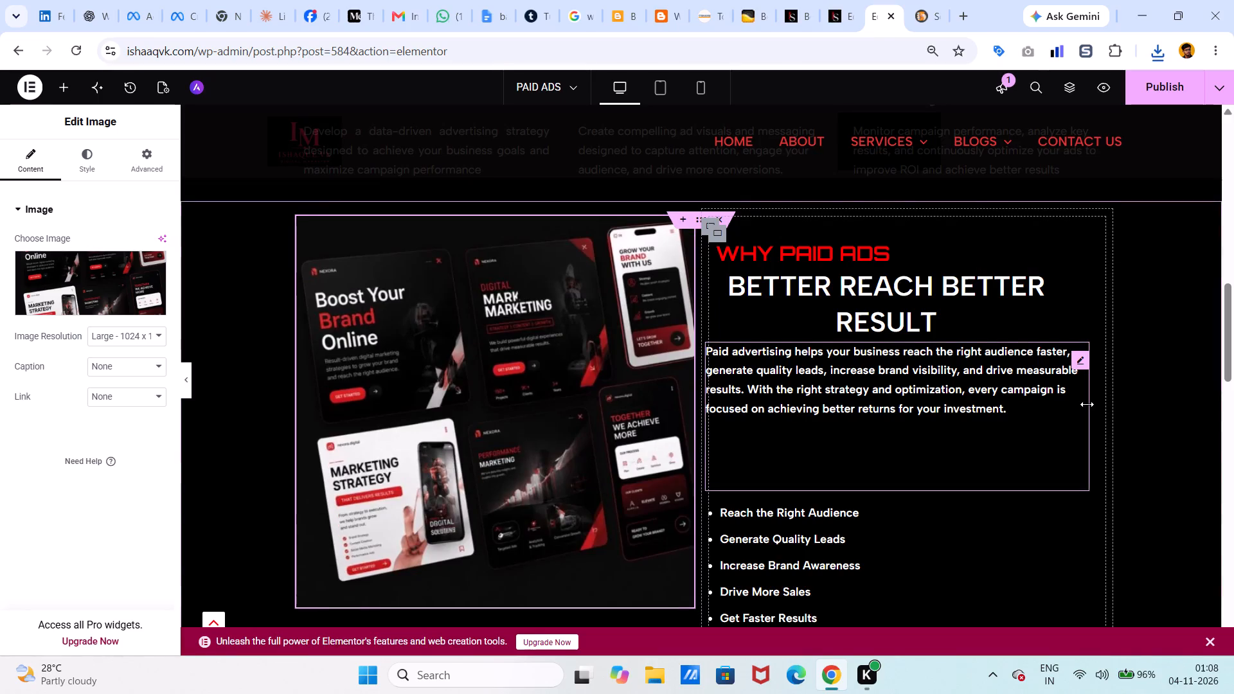
# Publish the updated PAID ADS page.
pyautogui.scroll(-6, 1087, 404)
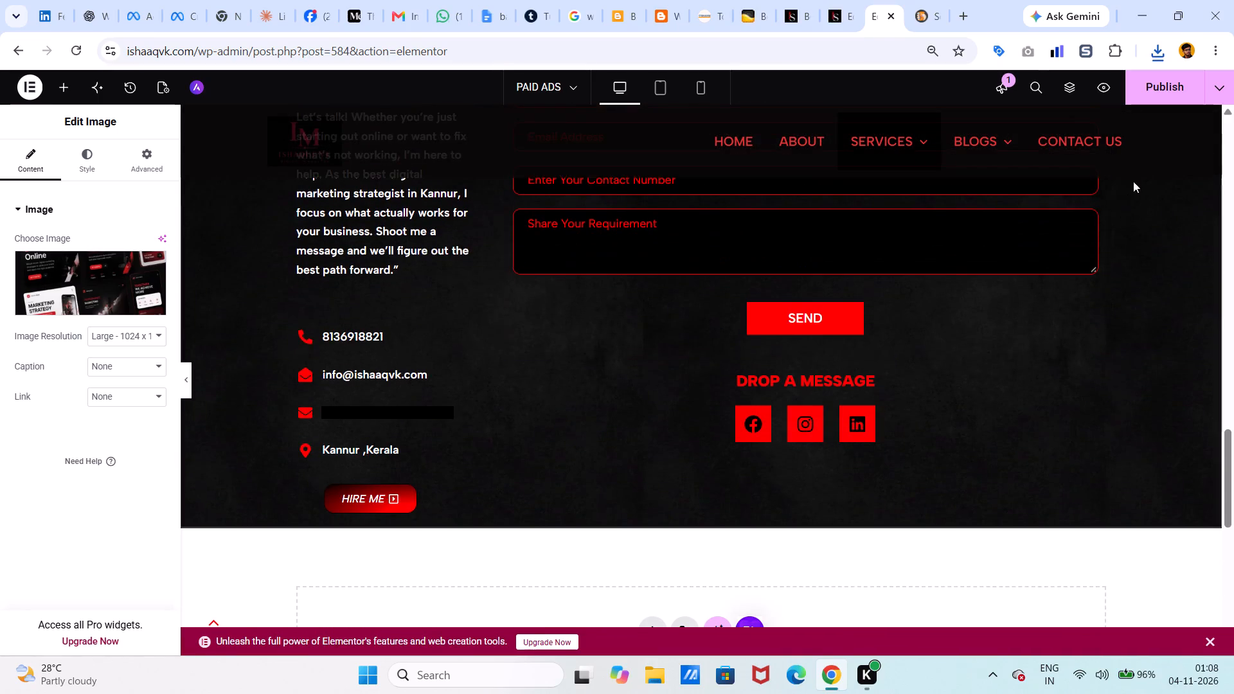
pyautogui.click(1154, 82)
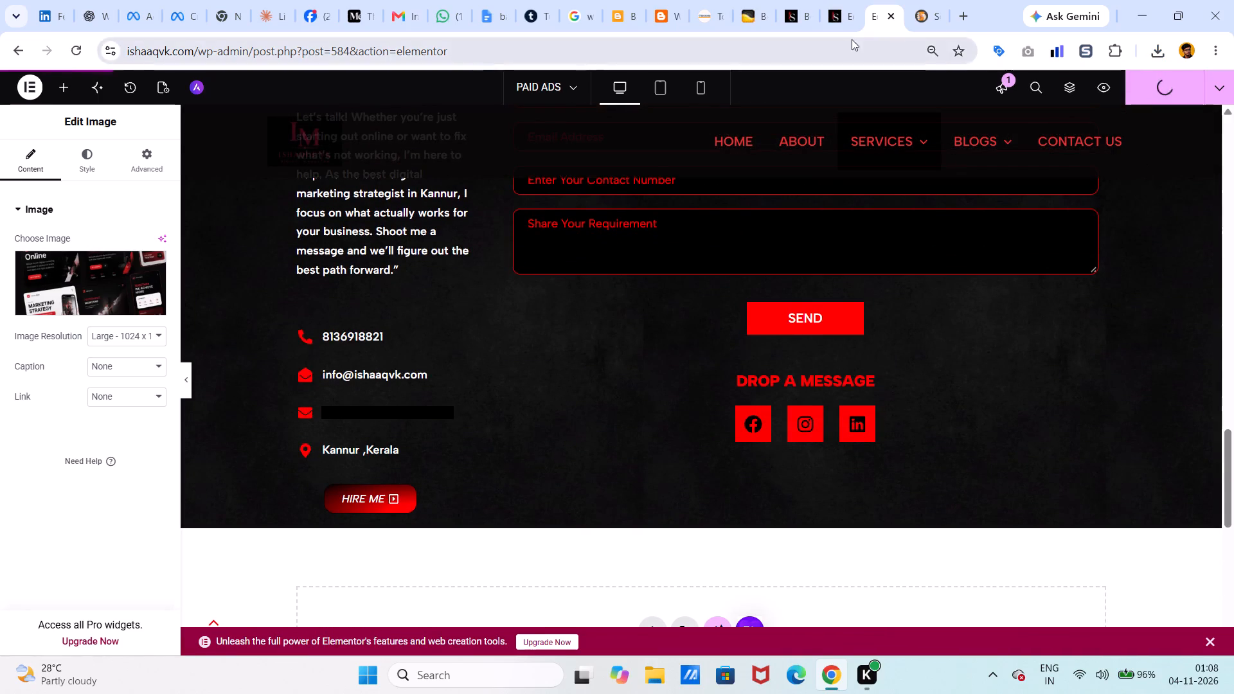
# Compare Rank Math's image alt-text check with the attachment details of the image beside WHY PAID ADS.
pyautogui.click(840, 2)
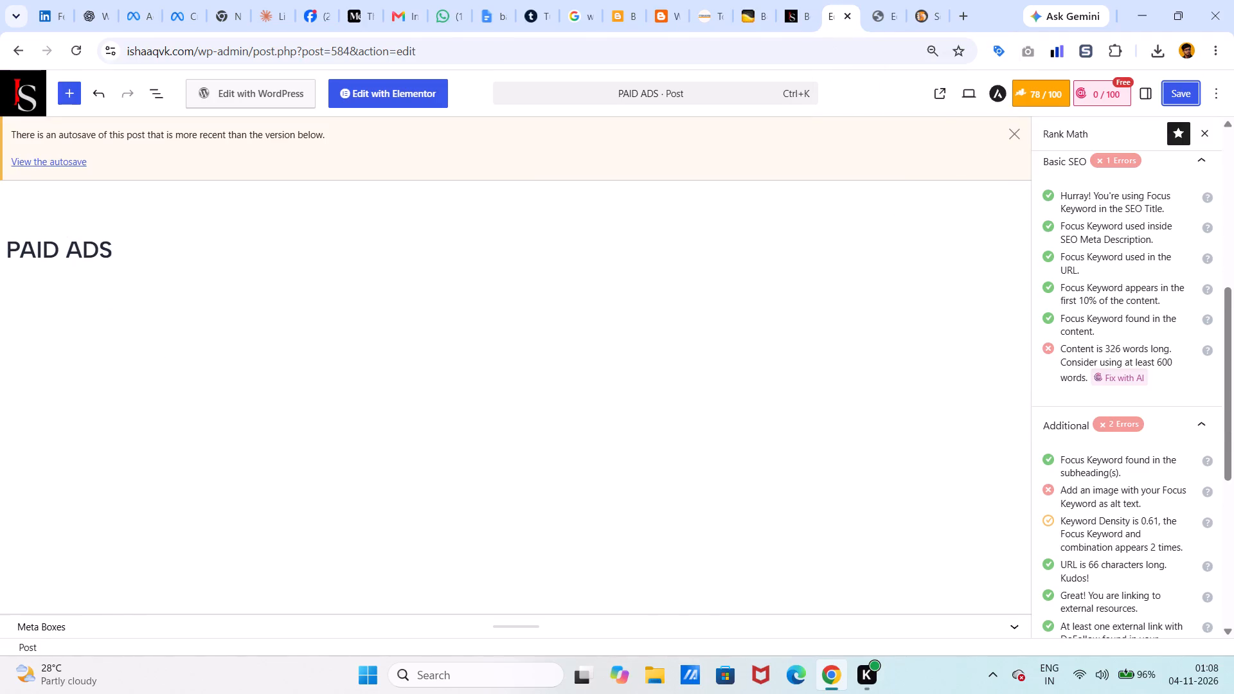
pyautogui.scroll(-1, 1153, 457)
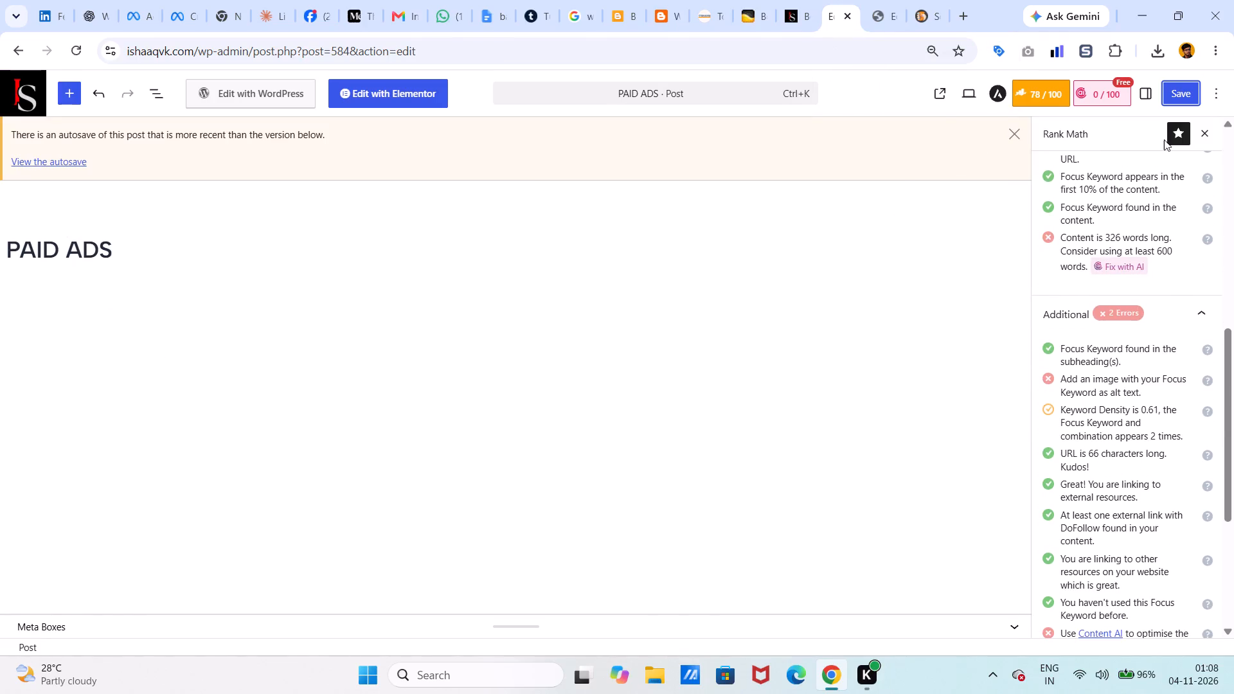
pyautogui.click(881, 13)
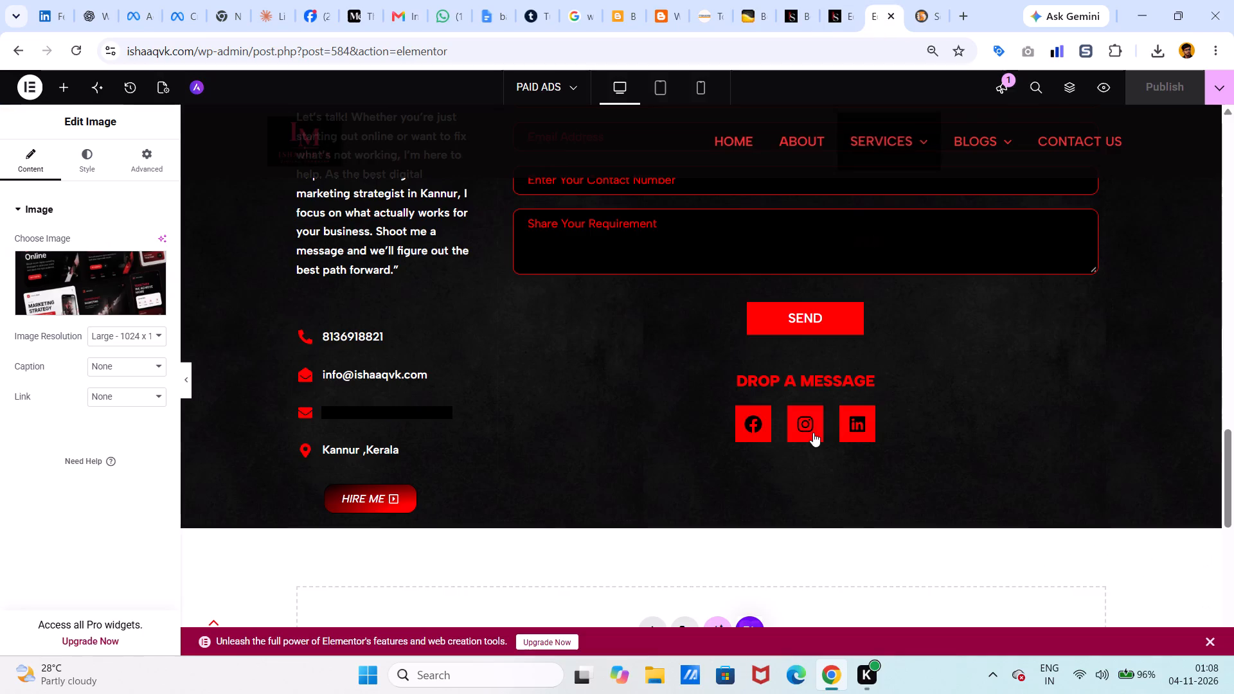
pyautogui.scroll(3, 813, 432)
pyautogui.scroll(3, 903, 634)
pyautogui.scroll(7, 949, 436)
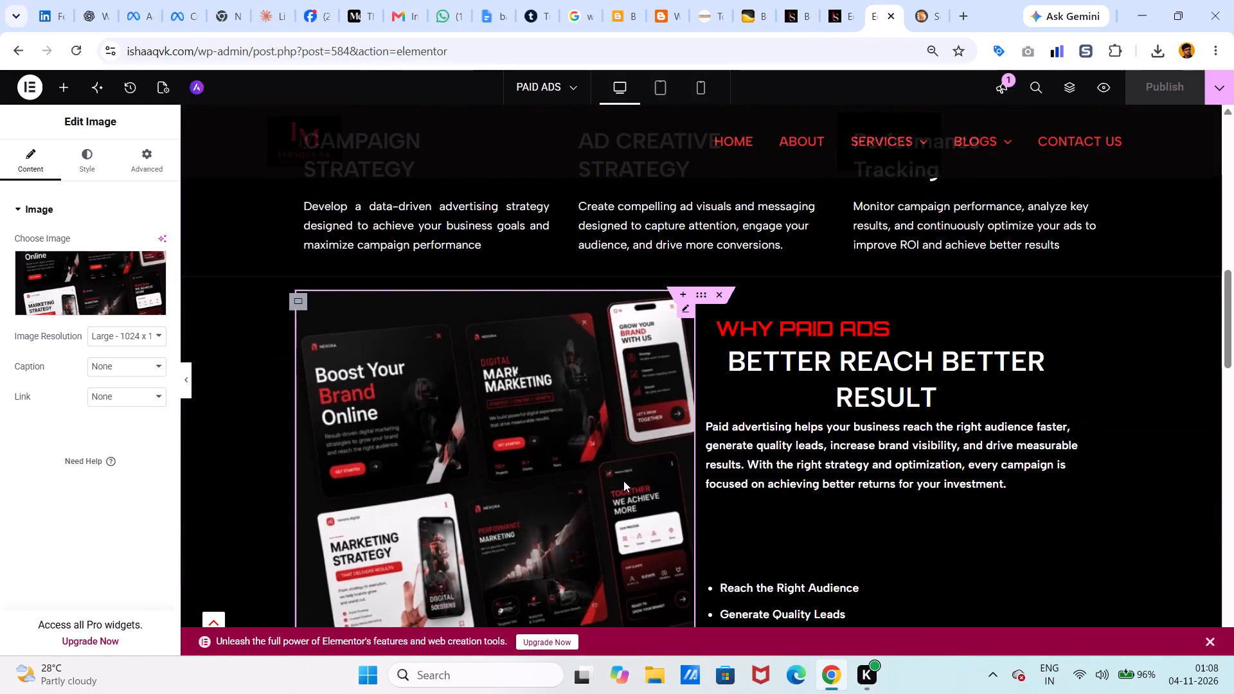
pyautogui.click(623, 481)
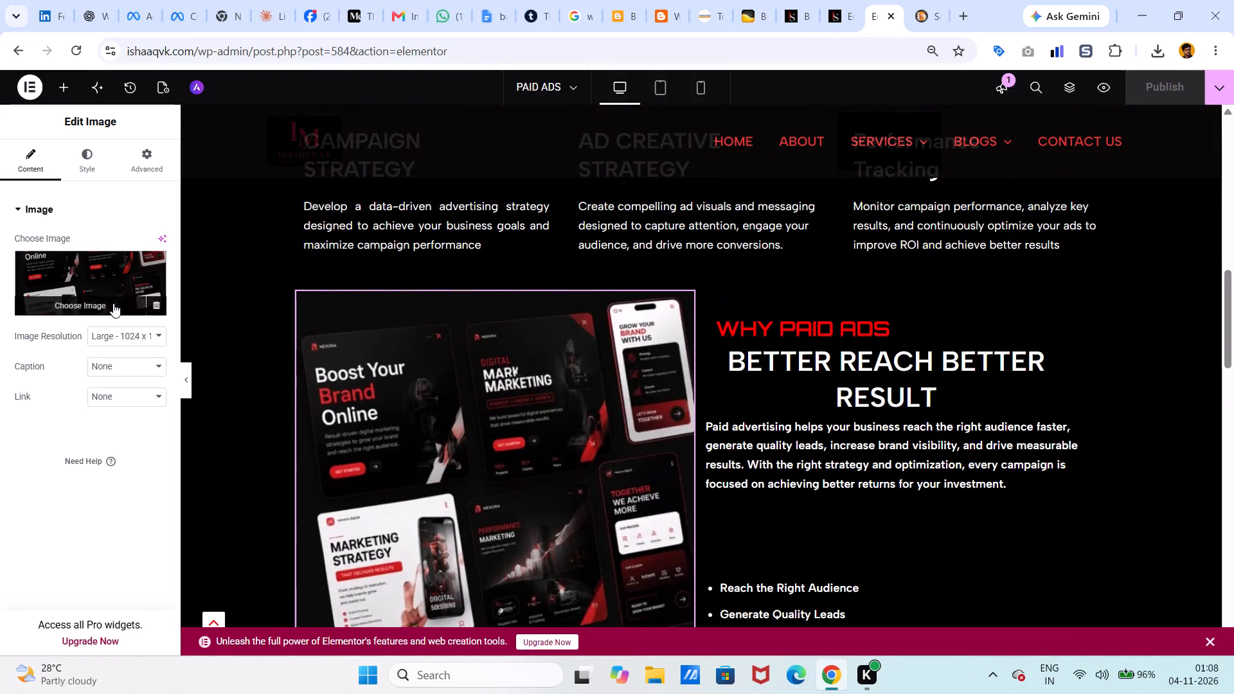
pyautogui.click(112, 303)
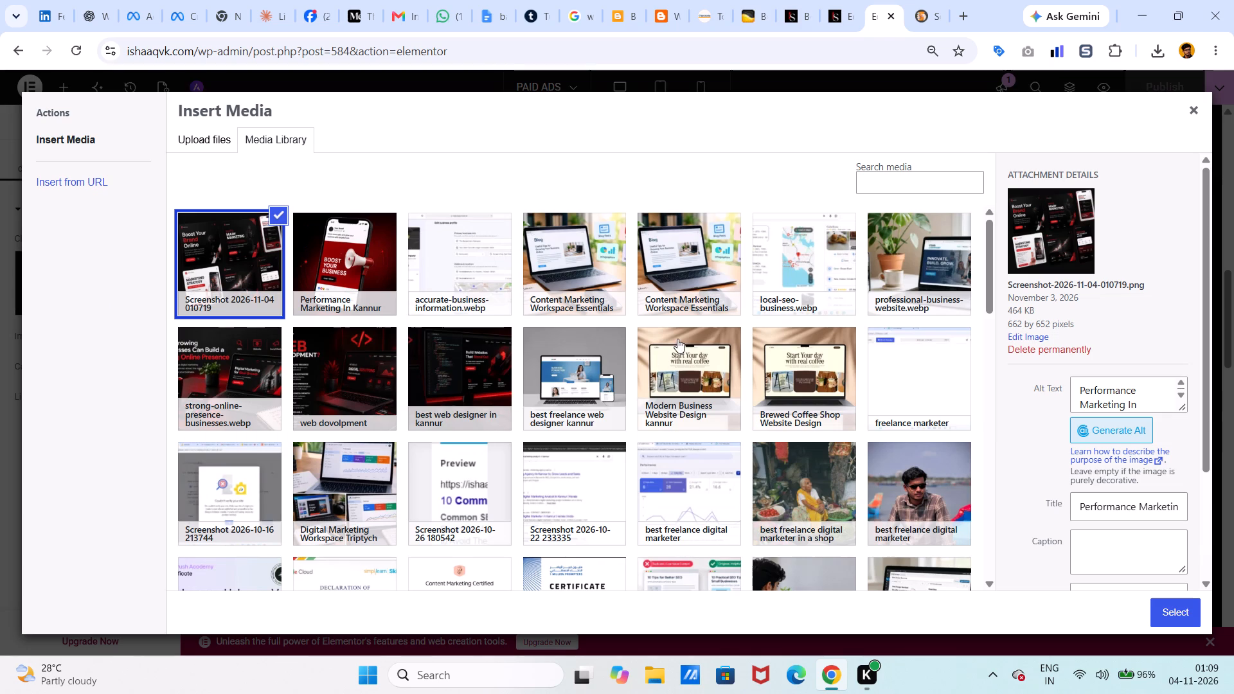
pyautogui.scroll(-1, 1123, 382)
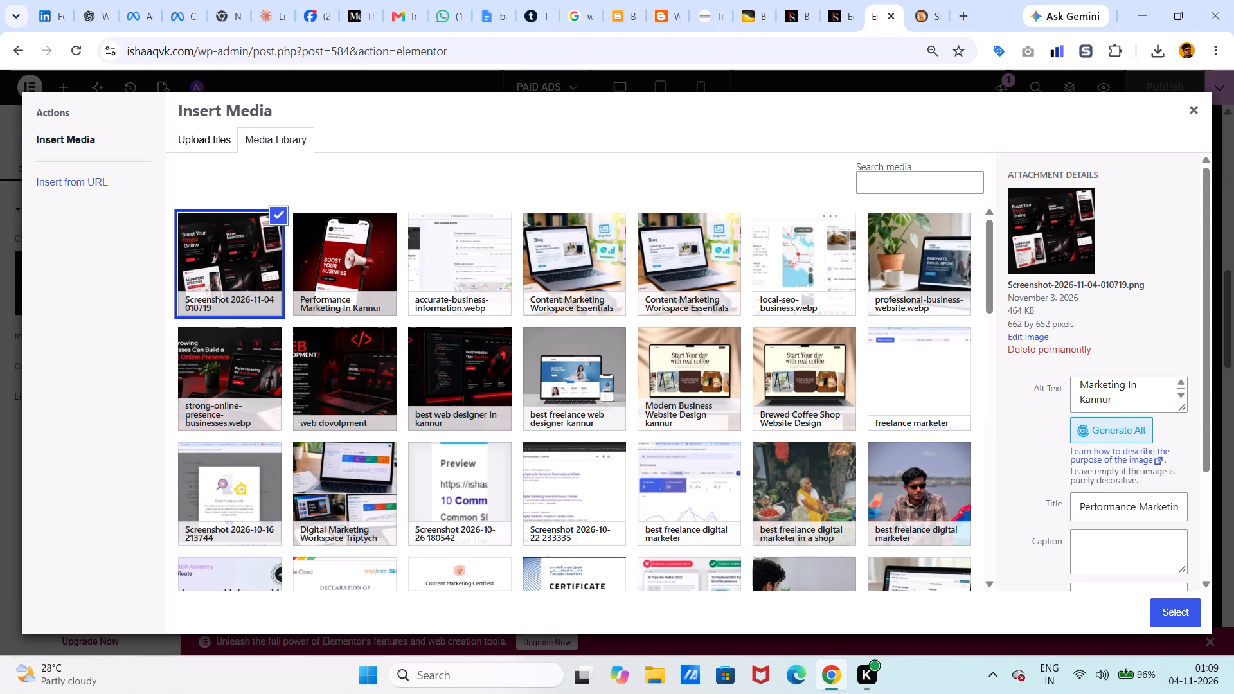
pyautogui.click(1195, 111)
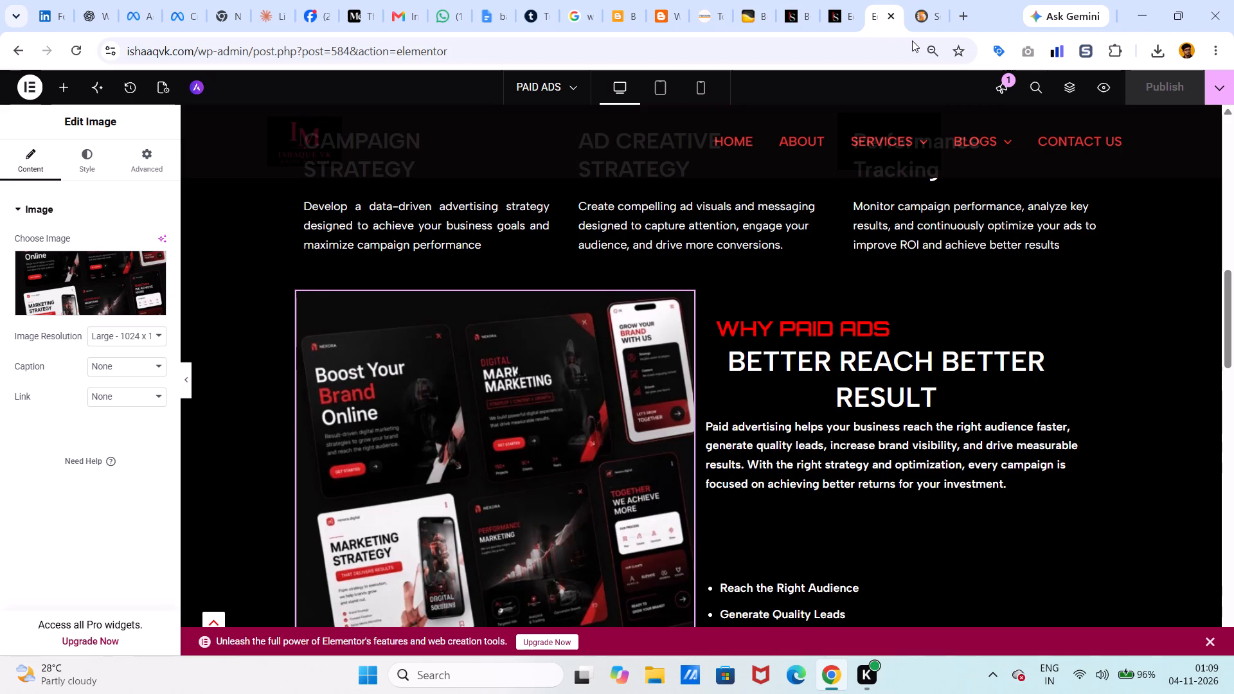
# Copy the phrase Performance Marketing in Kannur from the SEO title in the post's Rank Math snippet editor.
pyautogui.click(834, 10)
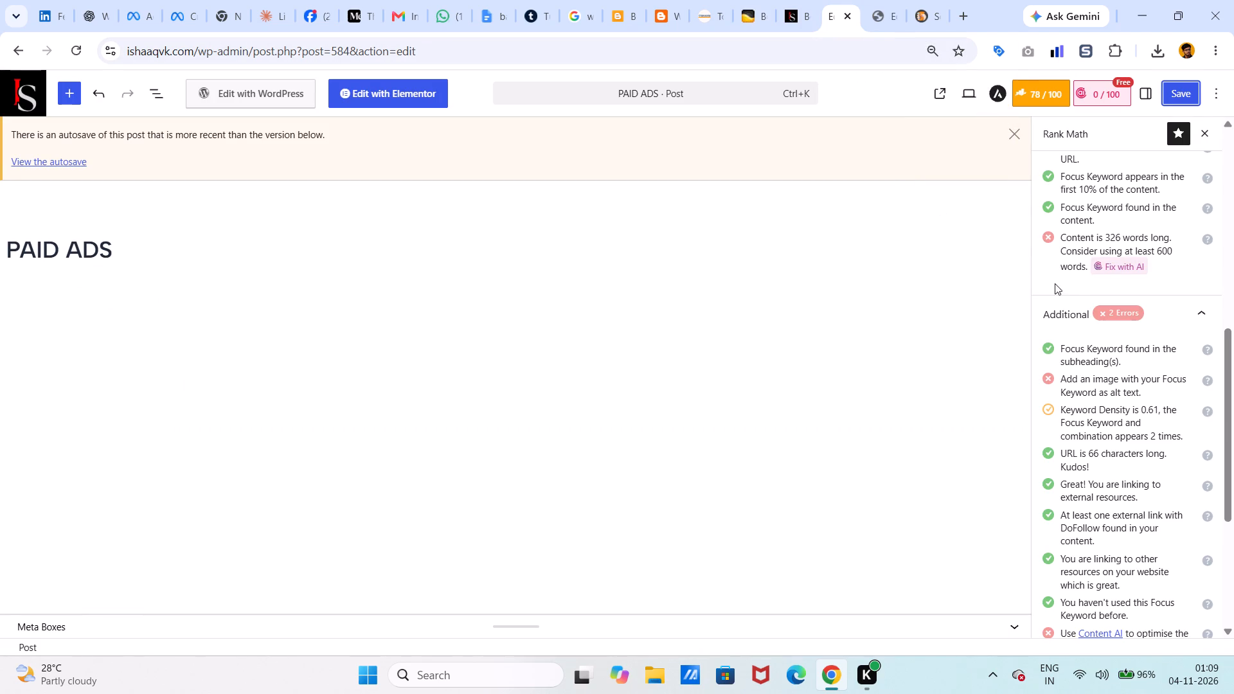
pyautogui.scroll(4, 1078, 296)
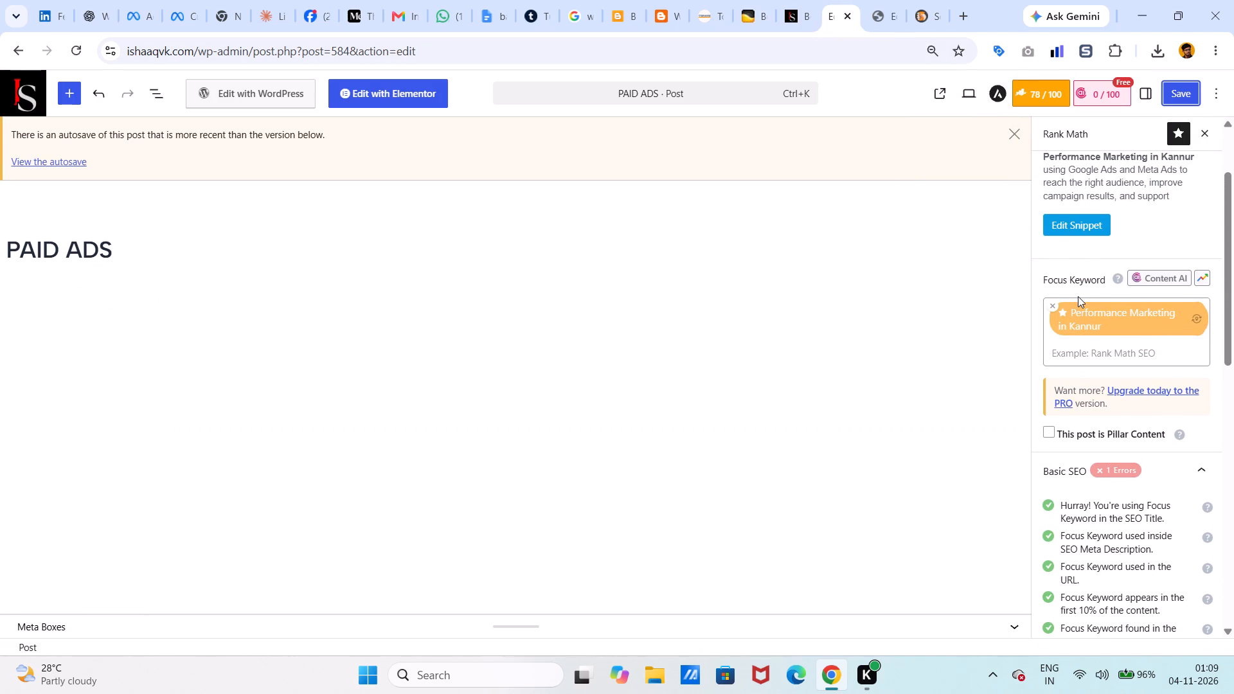
pyautogui.click(1069, 227)
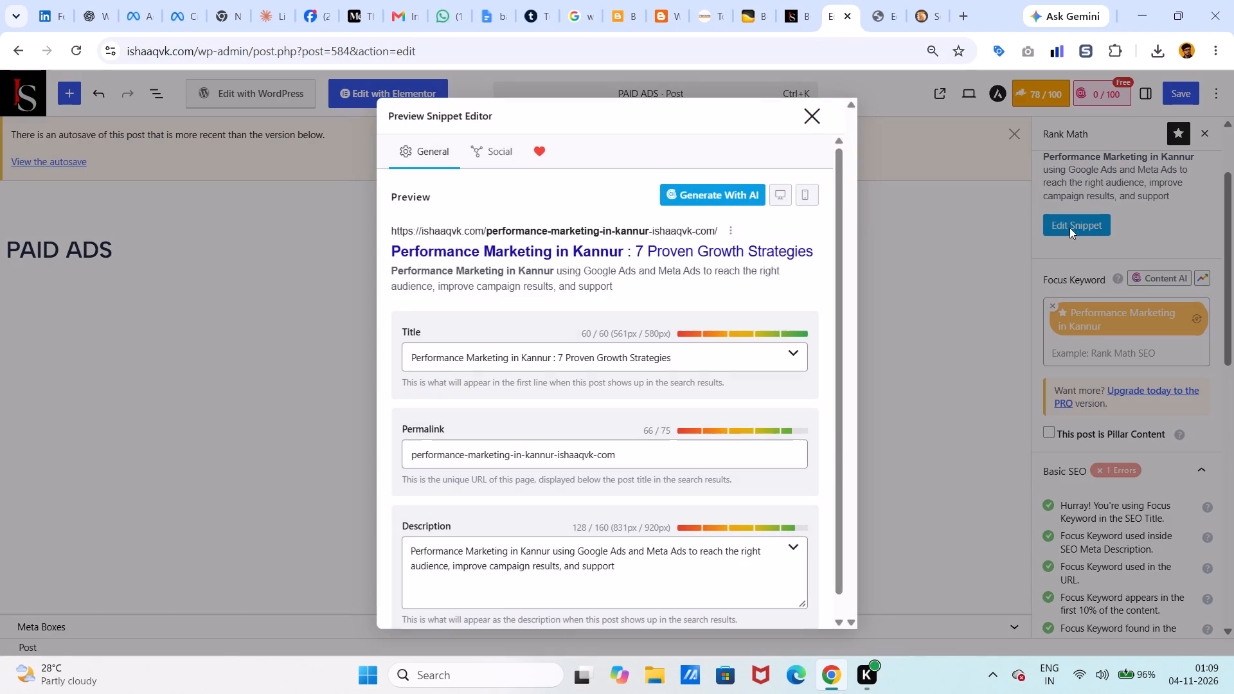
pyautogui.moveTo(546, 353); pyautogui.dragTo(519, 351)
pyautogui.click(546, 360)
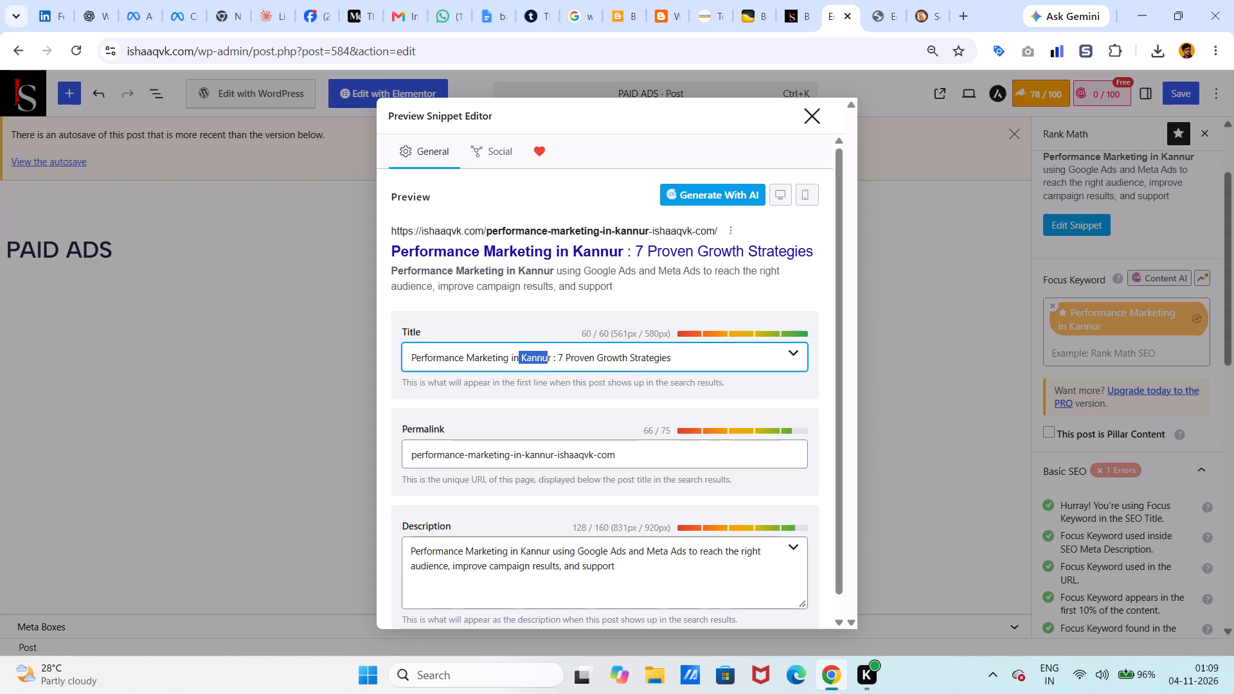
pyautogui.moveTo(551, 359); pyautogui.dragTo(391, 346)
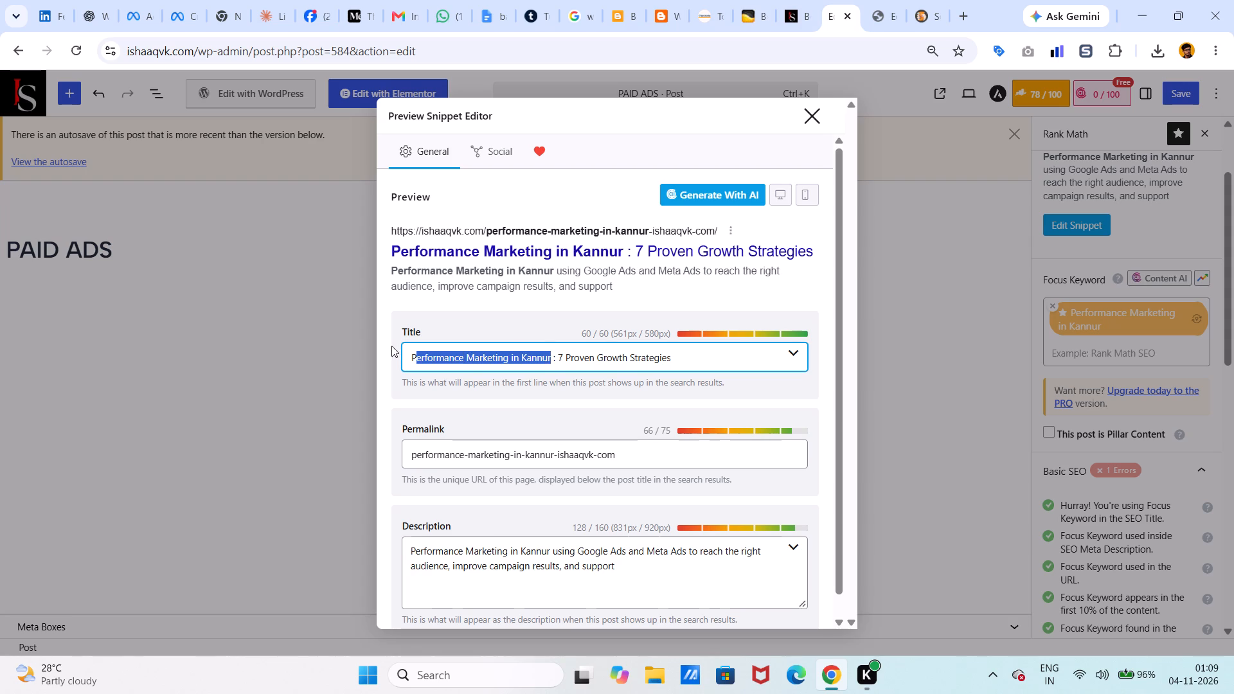
pyautogui.moveTo(391, 346); pyautogui.dragTo(391, 345)
pyautogui.hotkey('ctrl', 'c')
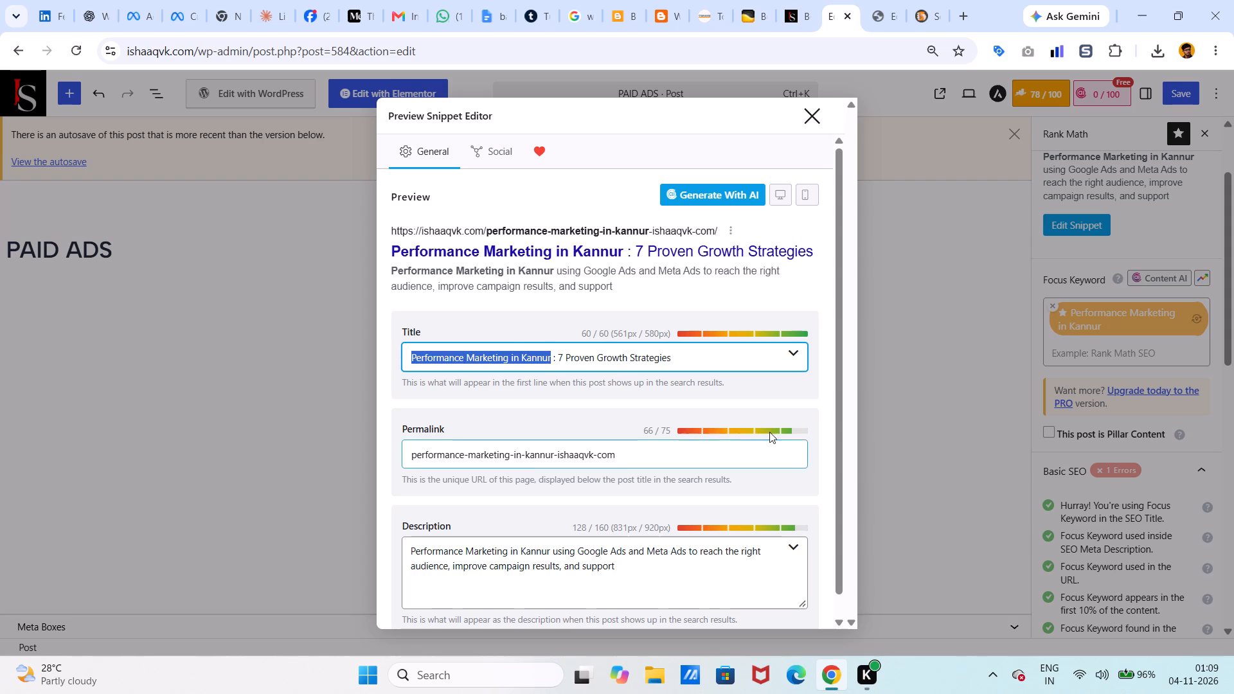
pyautogui.click(810, 102)
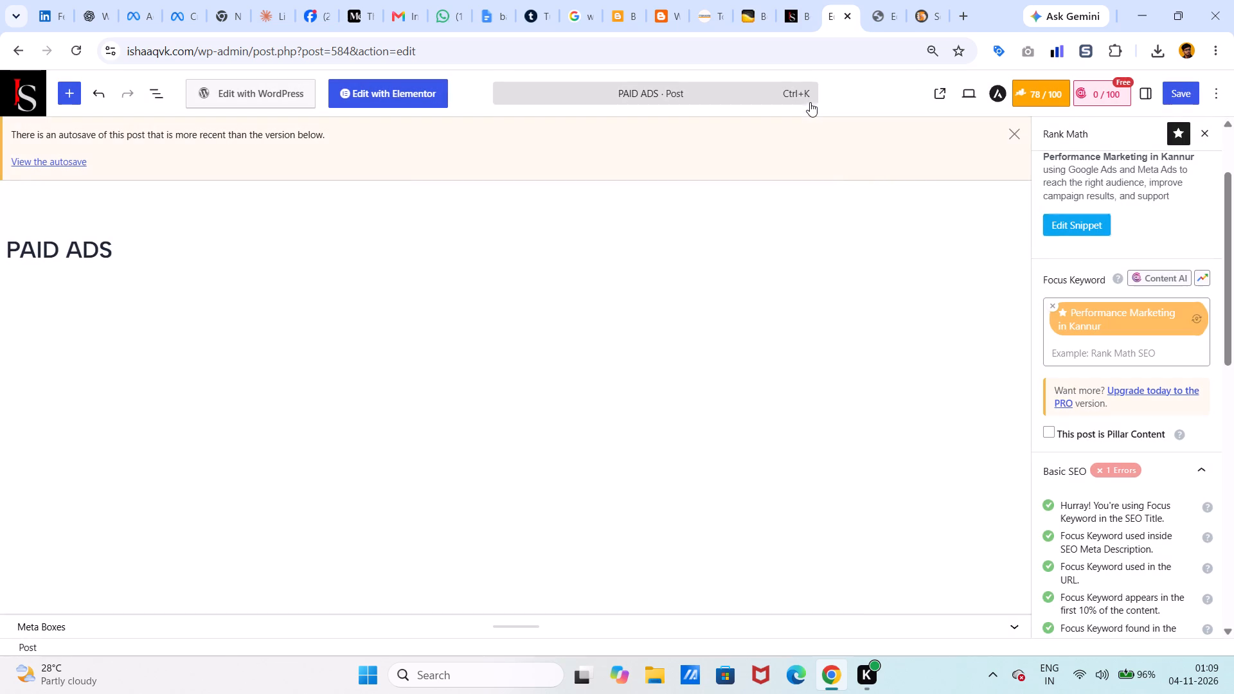
# Replace the alt text of the page's top image, boosting.webp, with the copied phrase Performance Marketing in Kannur and reinsert the image.
pyautogui.click(888, 15)
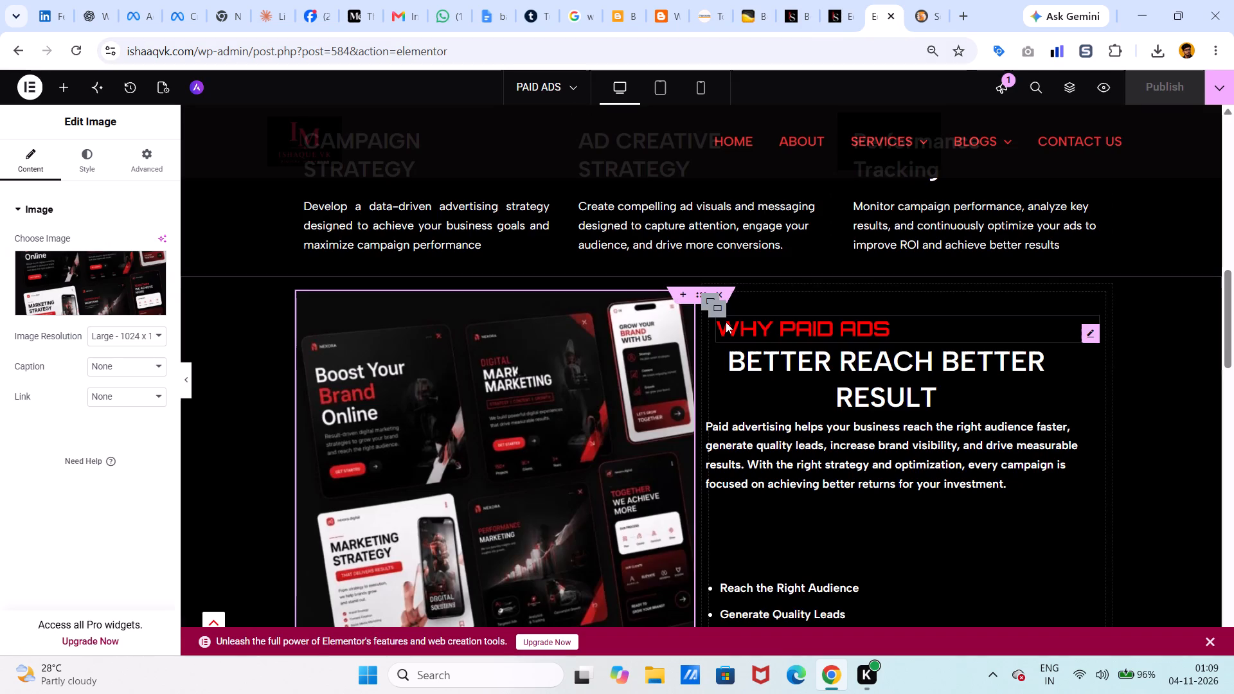
pyautogui.scroll(-2, 568, 353)
pyautogui.scroll(2, 568, 353)
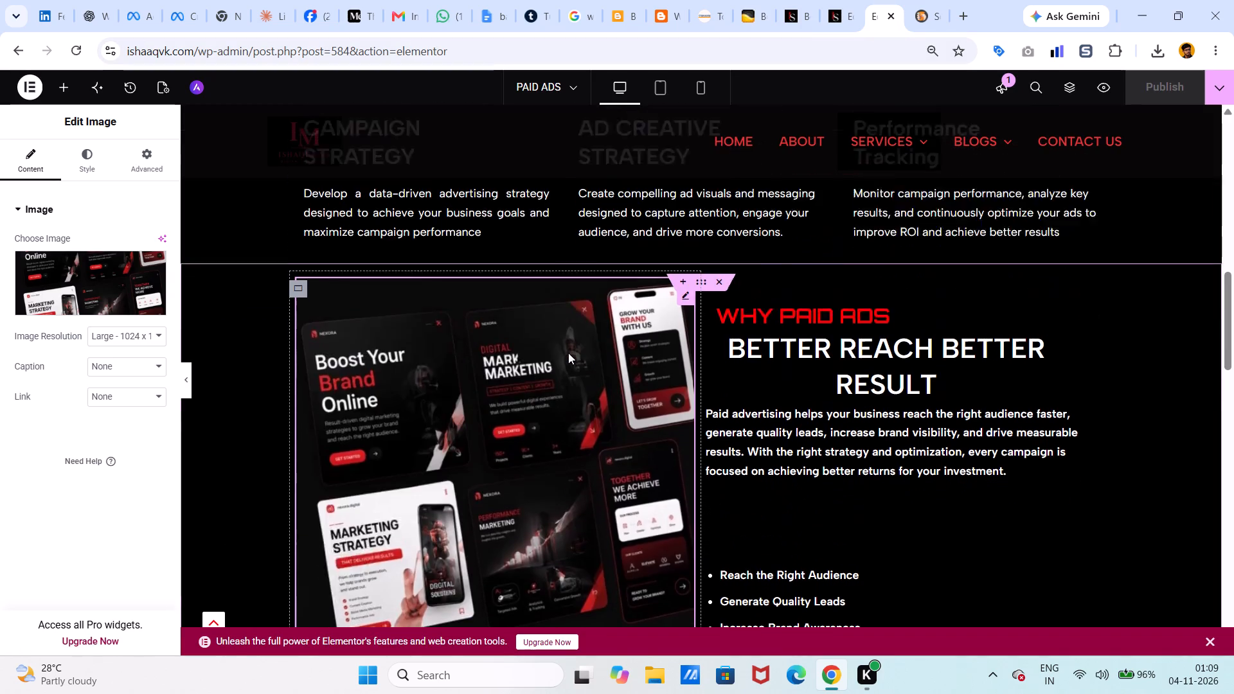
pyautogui.scroll(6, 568, 353)
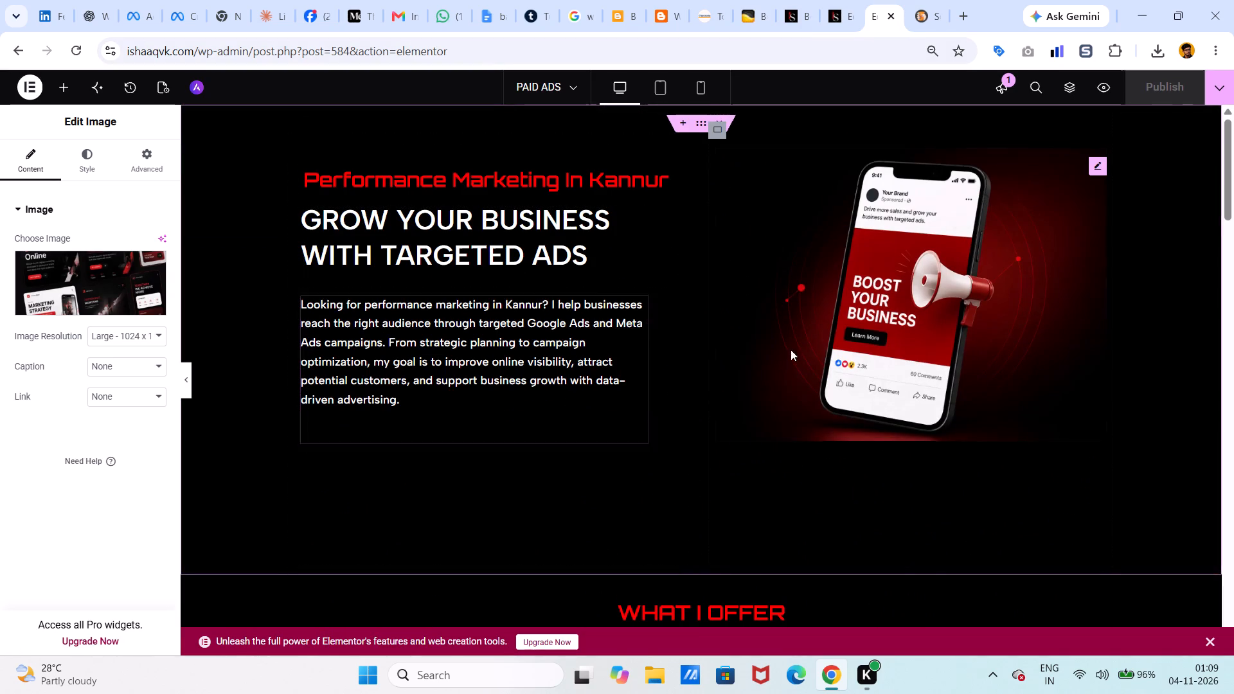
pyautogui.click(796, 346)
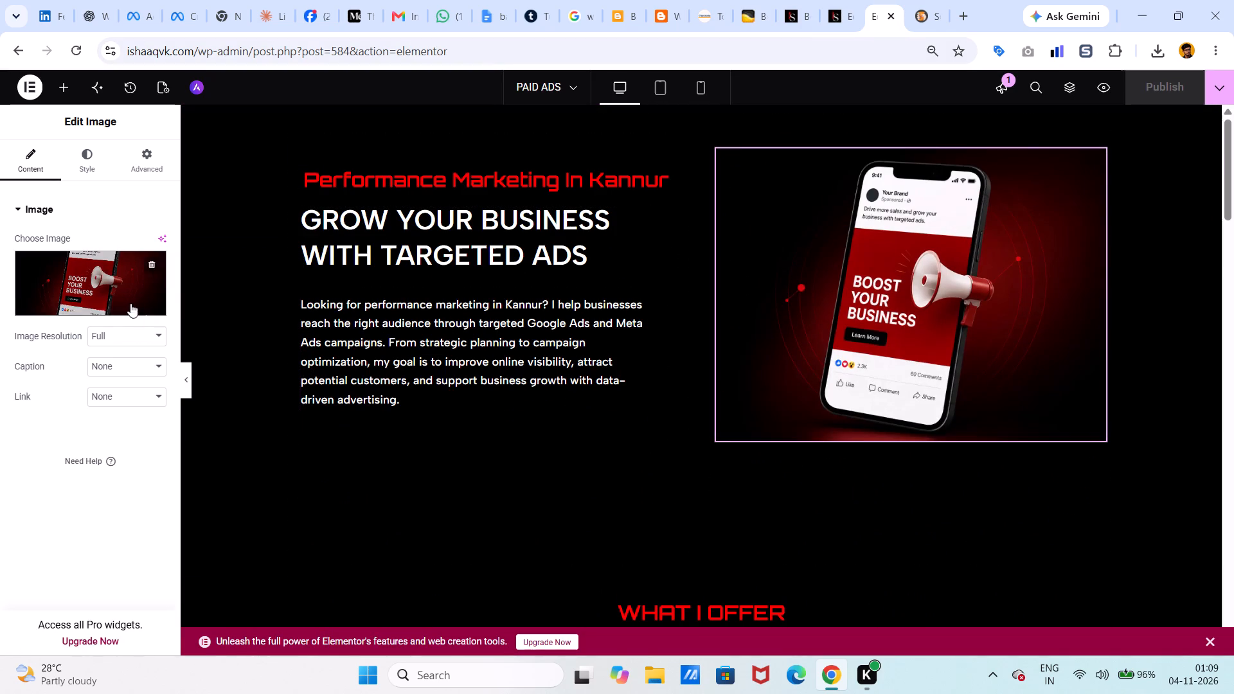
pyautogui.click(121, 299)
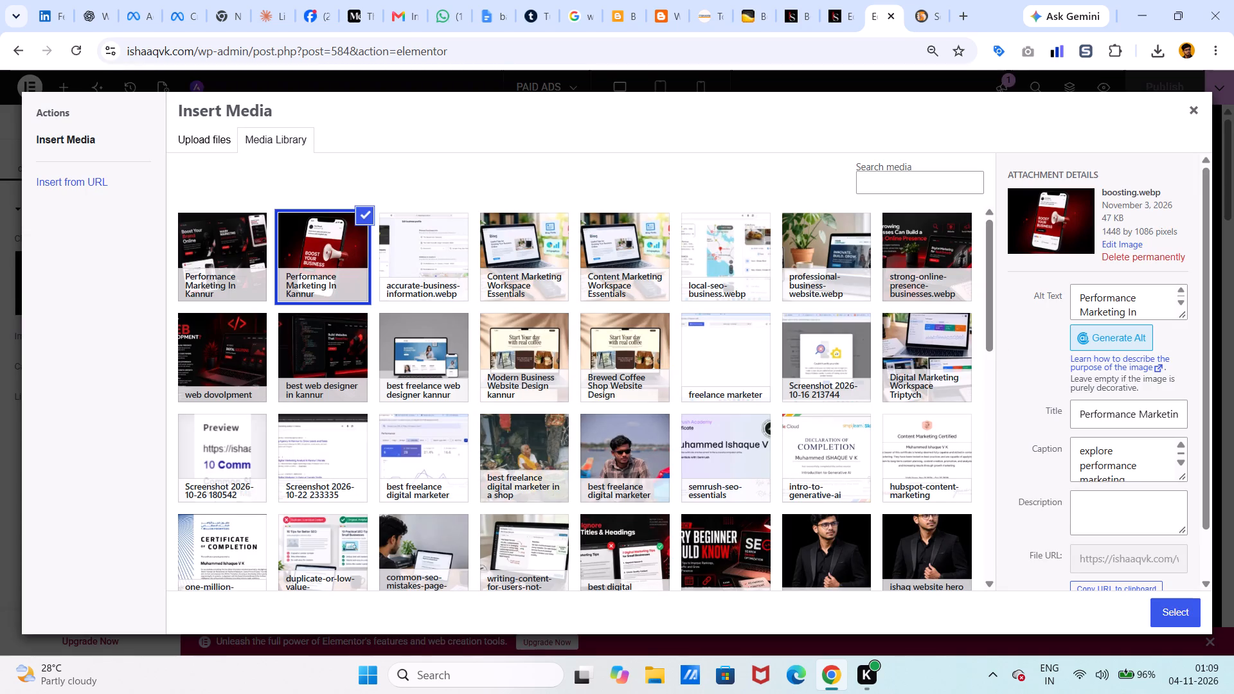
pyautogui.moveTo(1080, 296); pyautogui.dragTo(1195, 334)
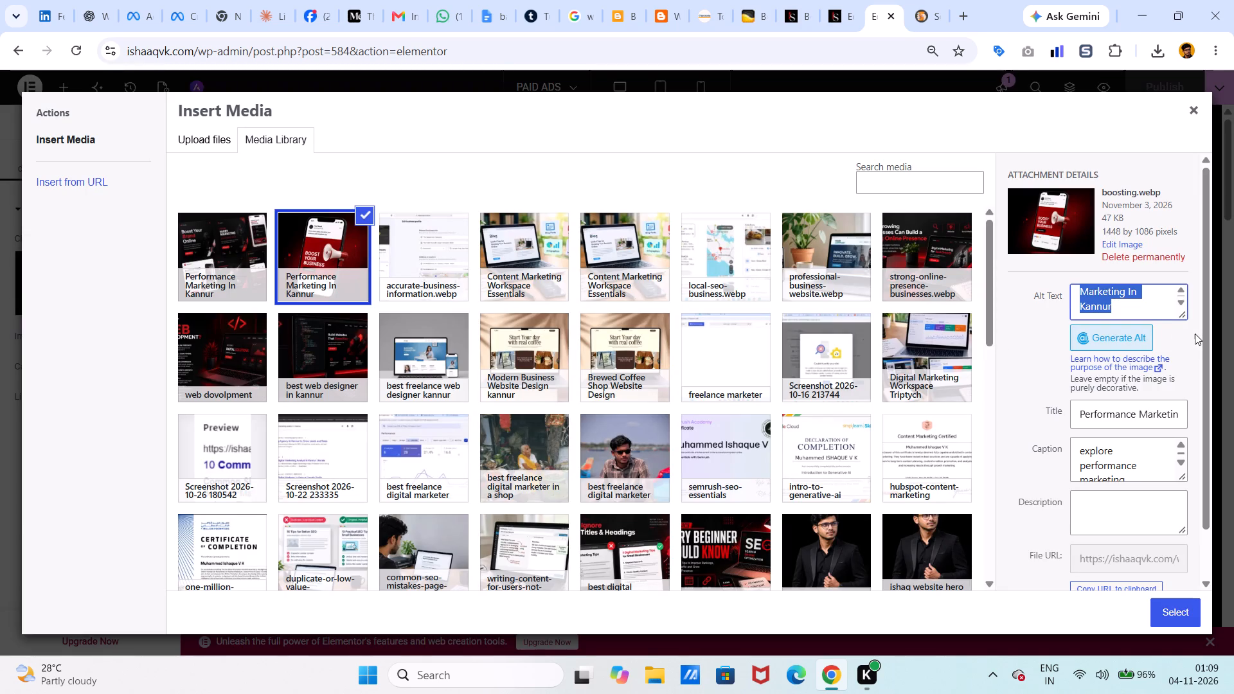
pyautogui.press('BackSpace')
pyautogui.hotkey('ctrl', 'v')
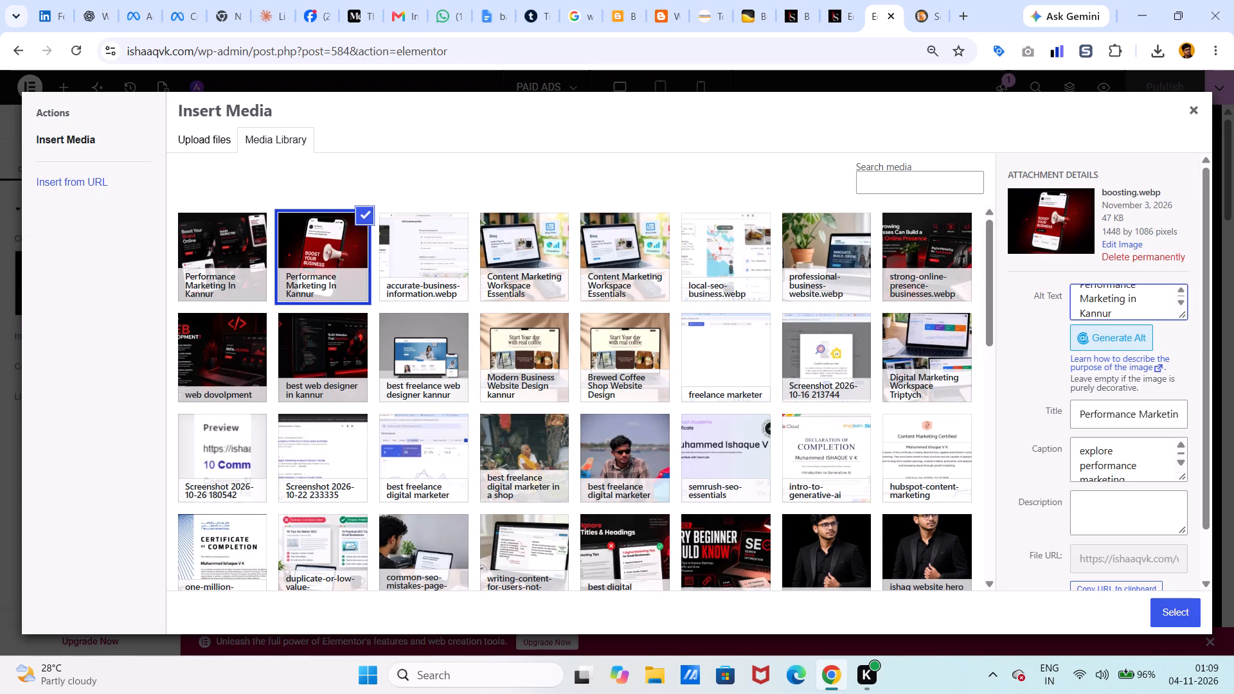
pyautogui.click(1177, 609)
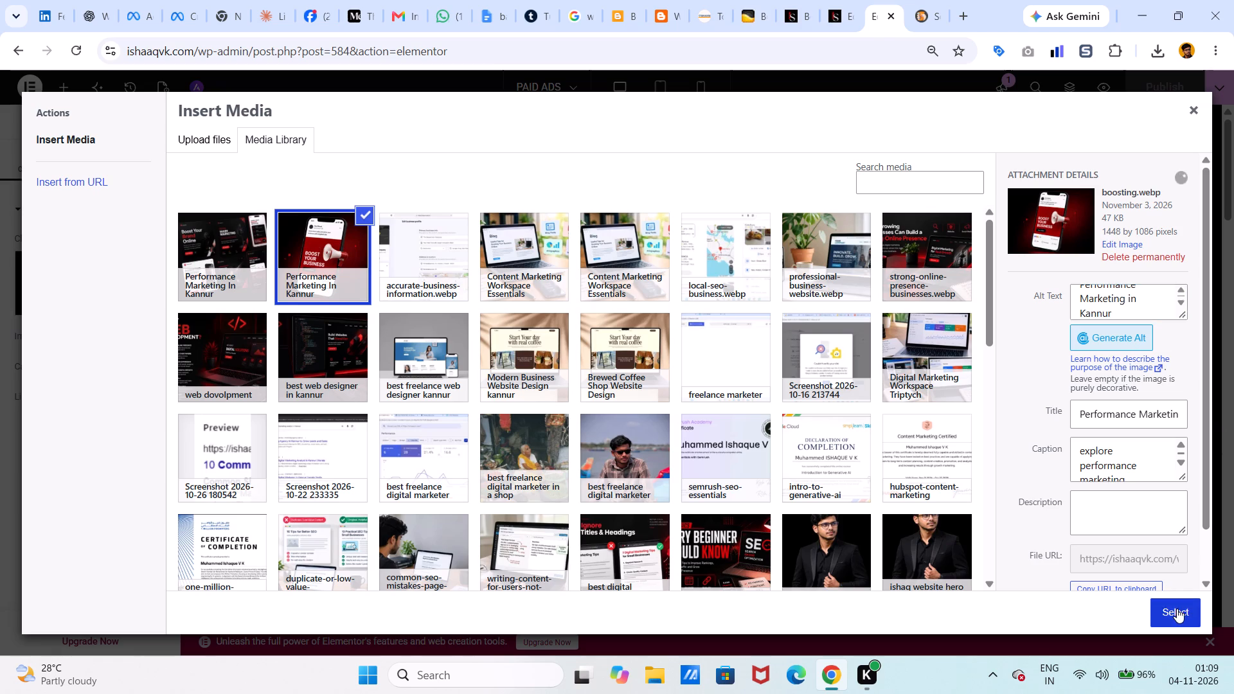
# Replace the alt text of the image beside WHY PAID ADS with the copied phrase Performance Marketing in Kannur and reinsert the image.
pyautogui.scroll(-7, 1001, 492)
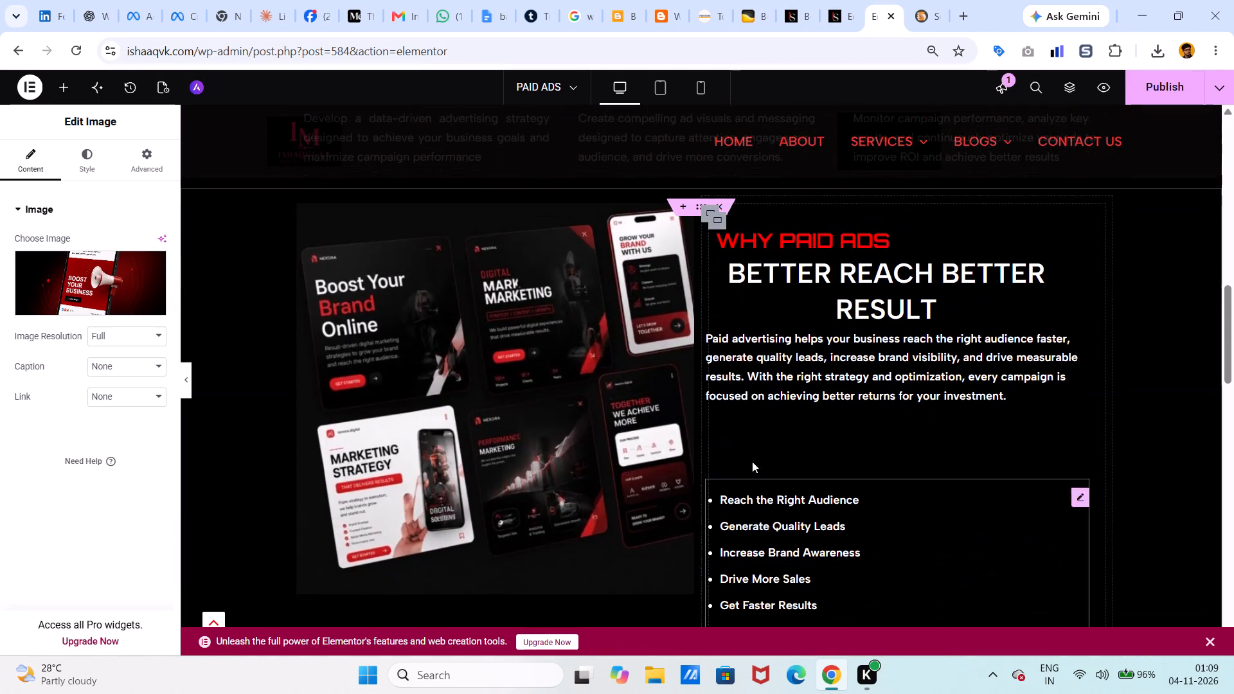
pyautogui.click(594, 427)
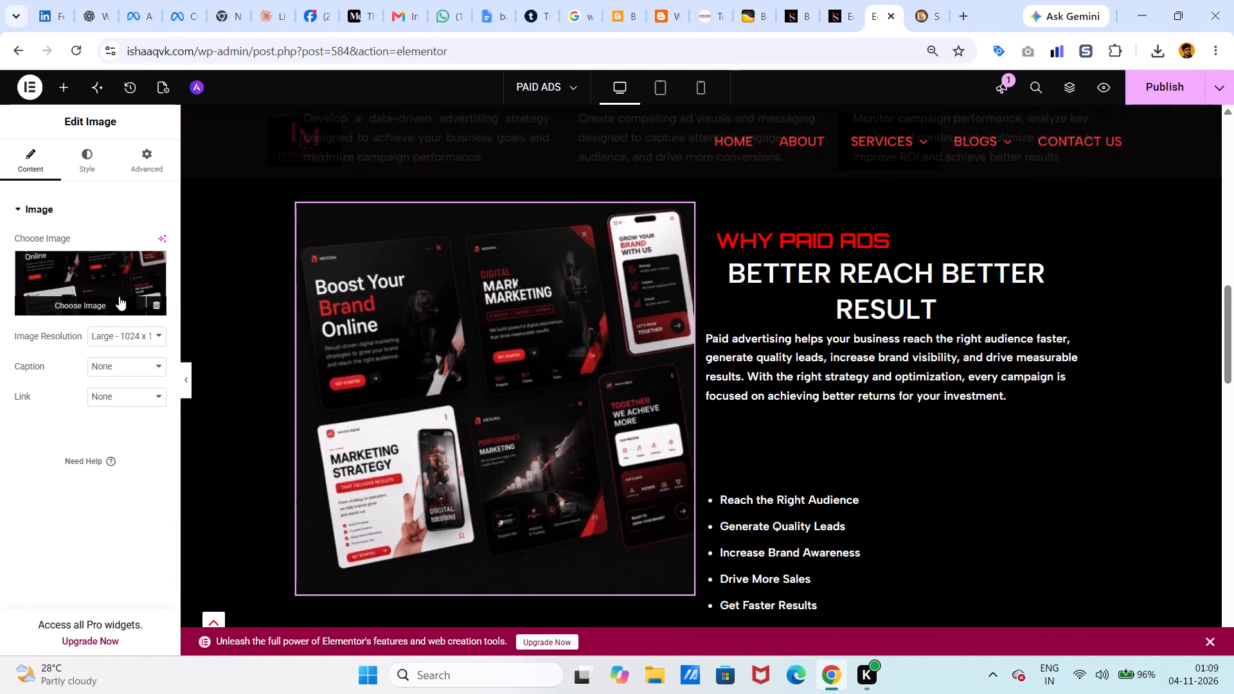
pyautogui.click(116, 298)
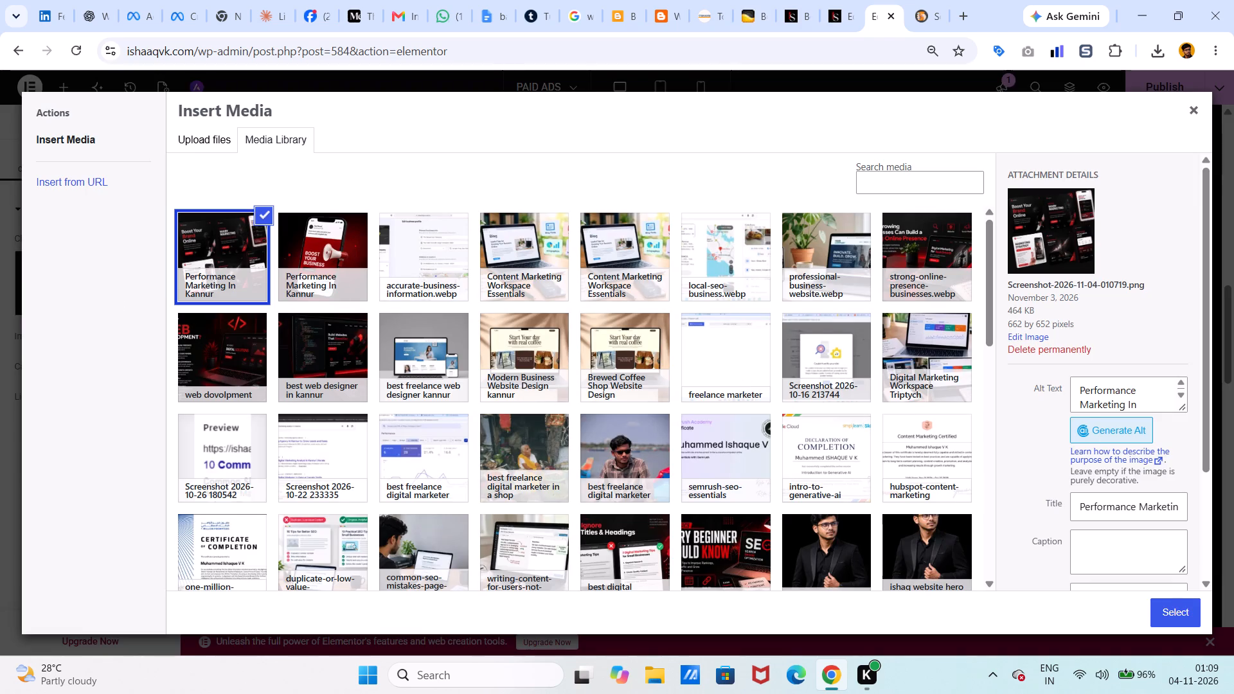
pyautogui.moveTo(1078, 392); pyautogui.dragTo(1129, 416)
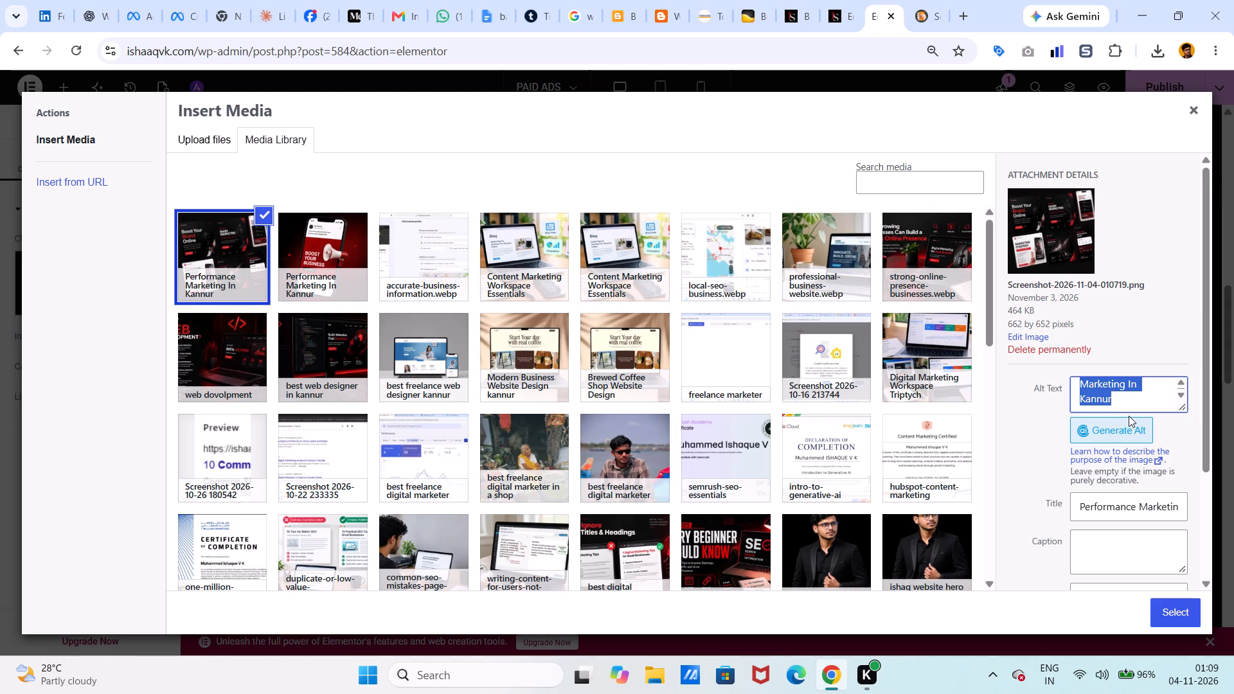
pyautogui.press('BackSpace')
pyautogui.hotkey('ctrl', 'v')
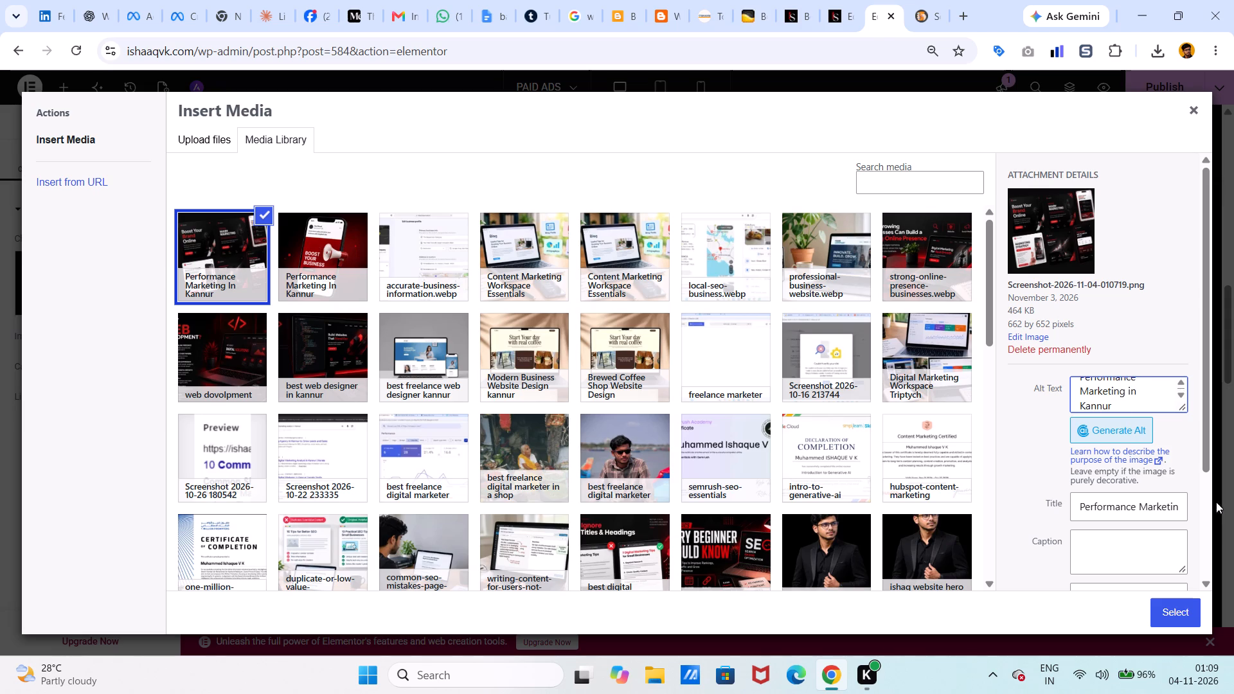
pyautogui.click(1179, 601)
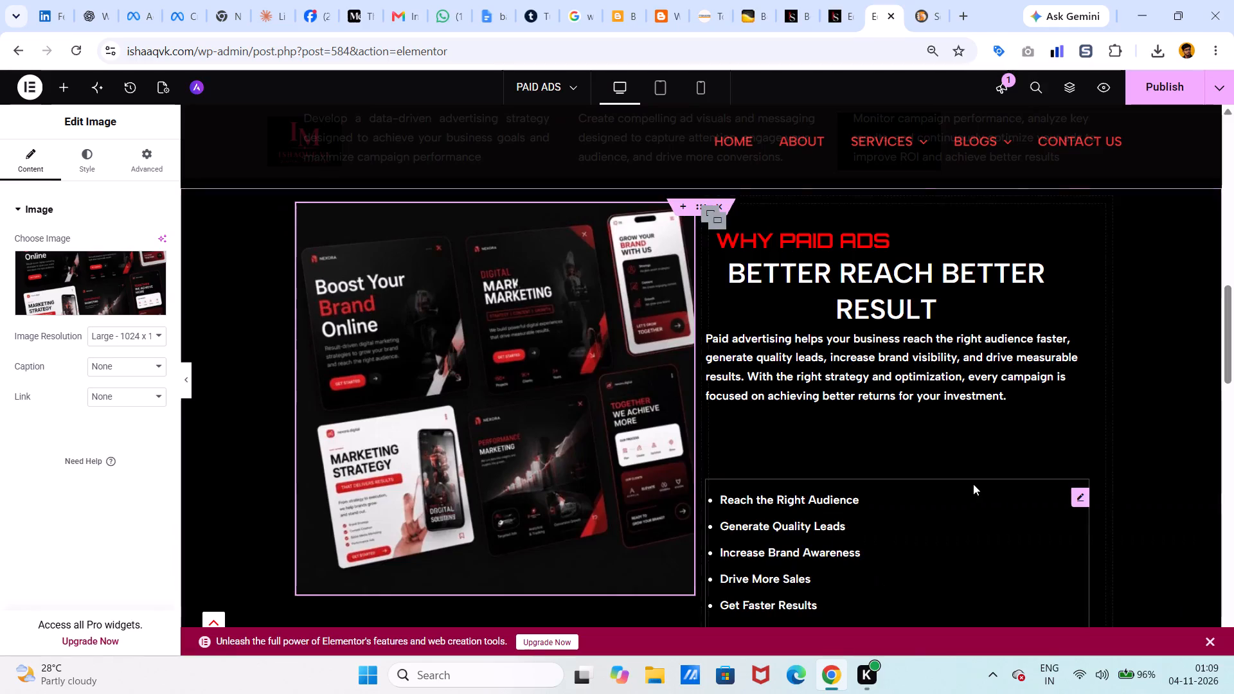
# Publish the PAID ADS page with its updated image alt text.
pyautogui.scroll(-8, 973, 484)
pyautogui.scroll(3, 973, 484)
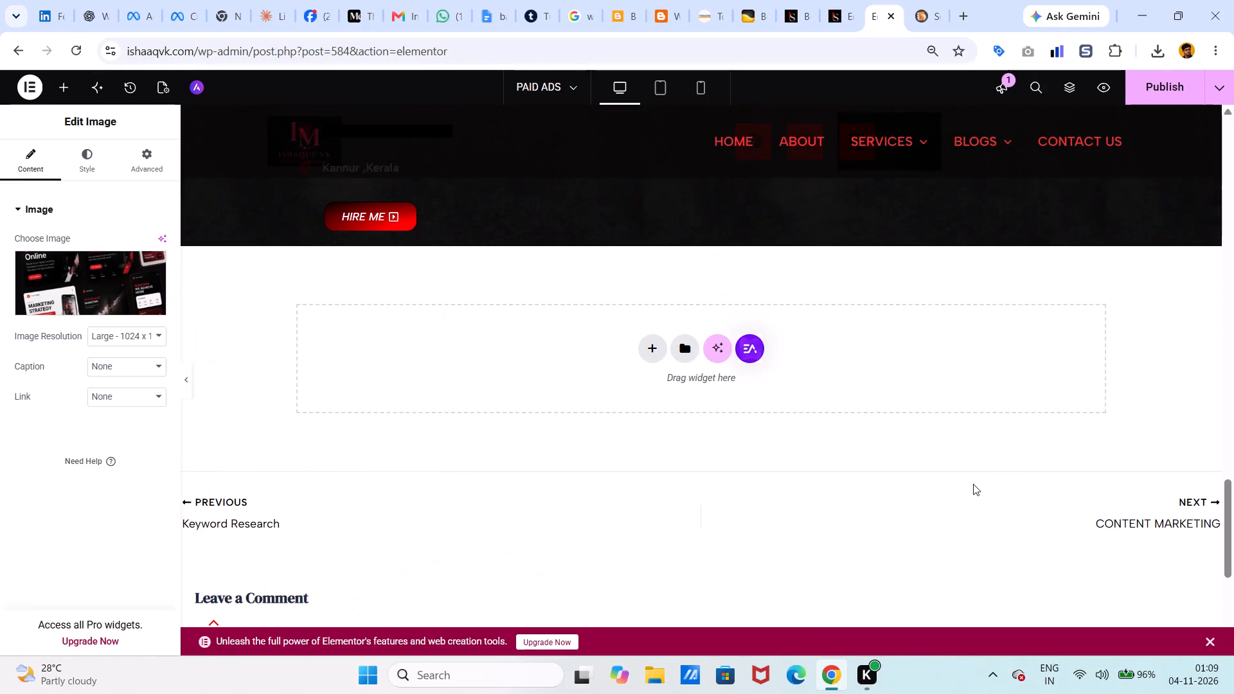
pyautogui.click(1176, 103)
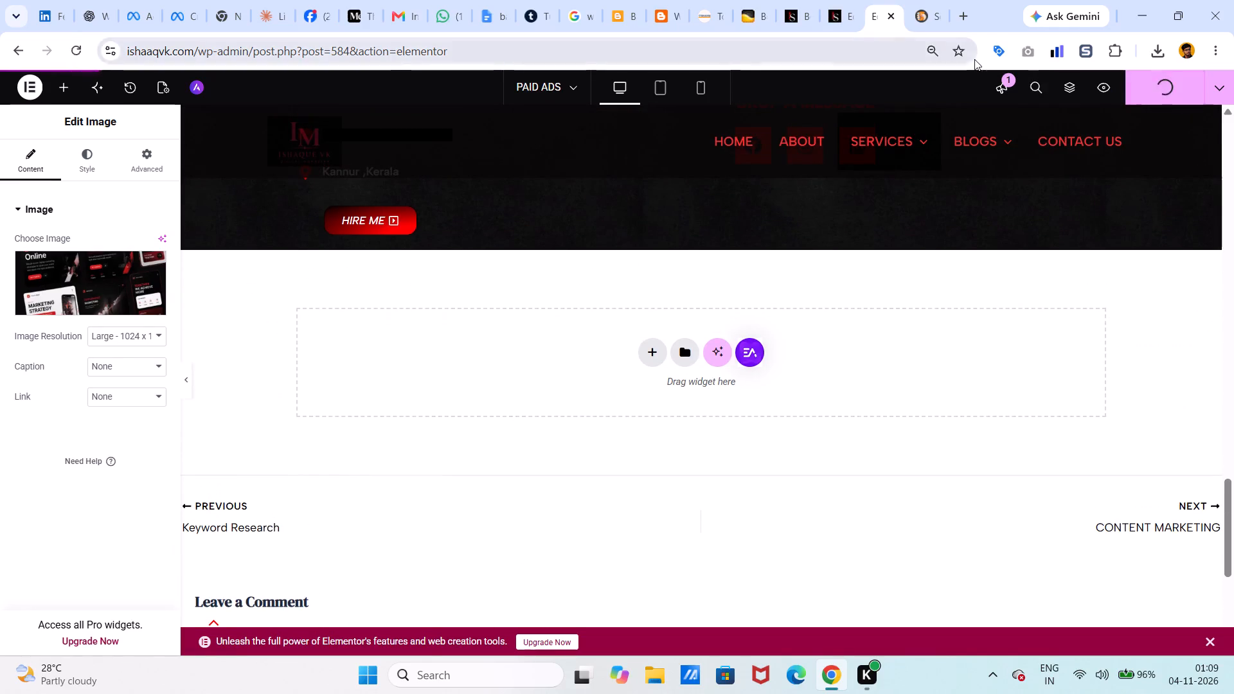
# Save the PAID ADS post in the WordPress post editor.
pyautogui.click(845, 19)
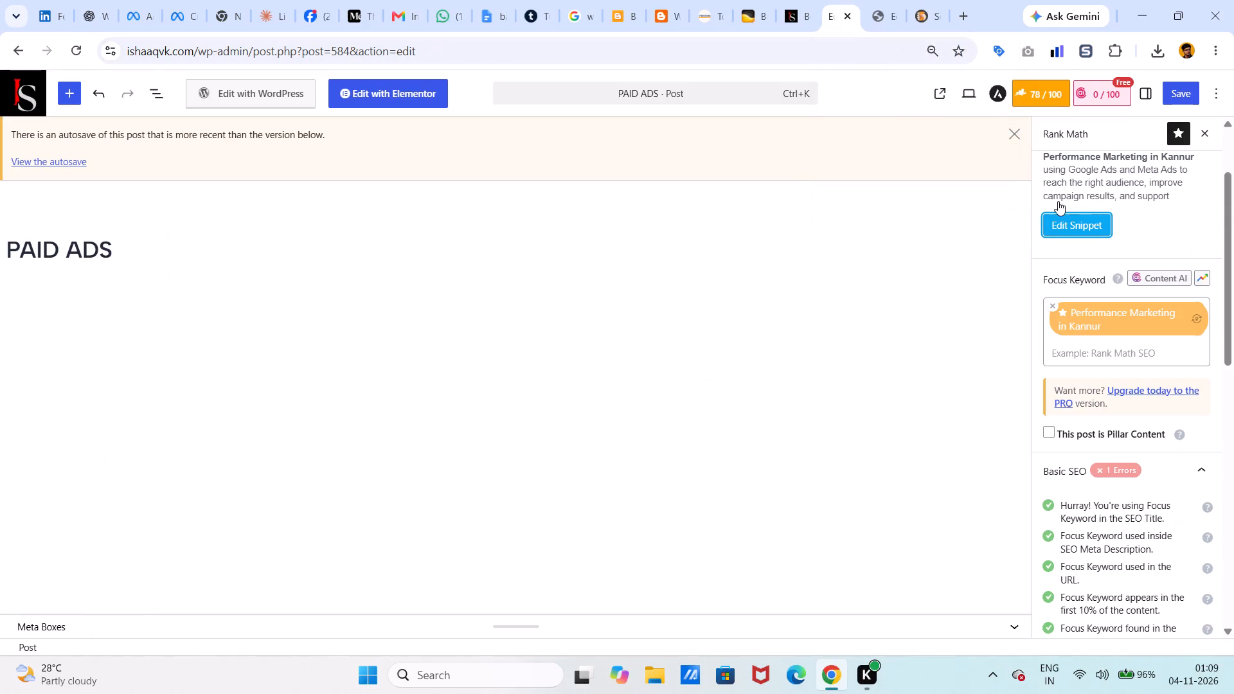
pyautogui.click(1176, 96)
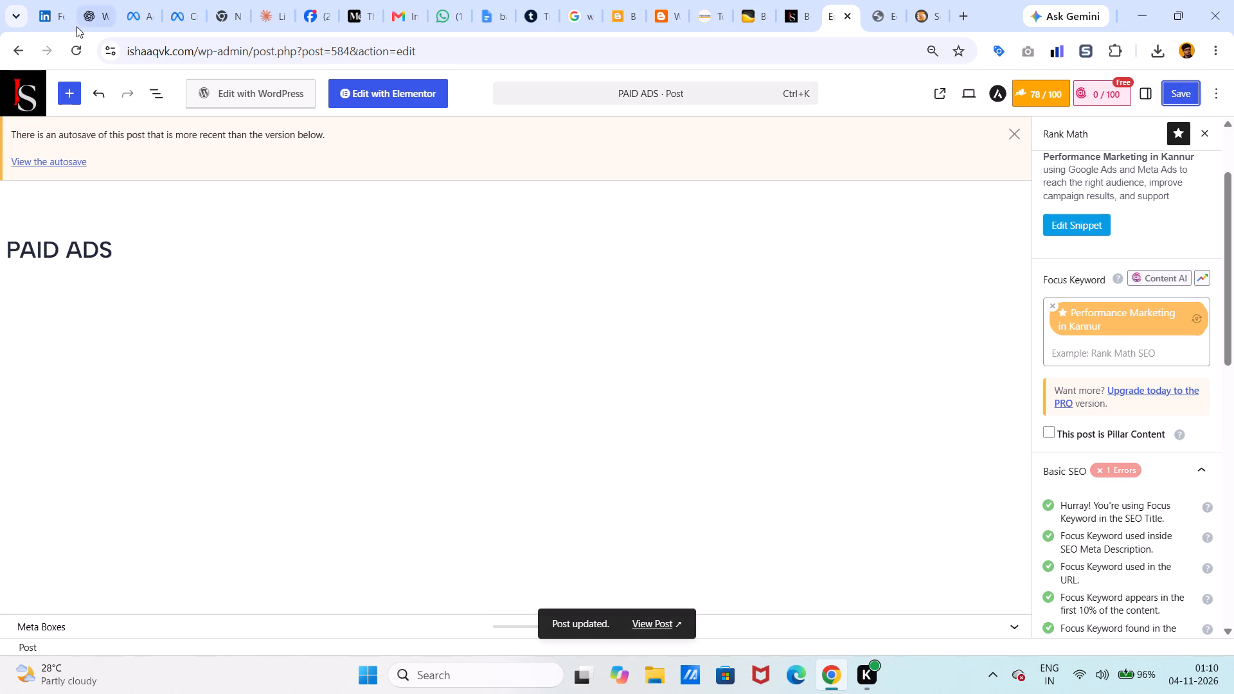
# Reload the PAID ADS post editor and review Rank Math's Basic SEO and Additional checks, including the image alt-text check.
pyautogui.click(78, 58)
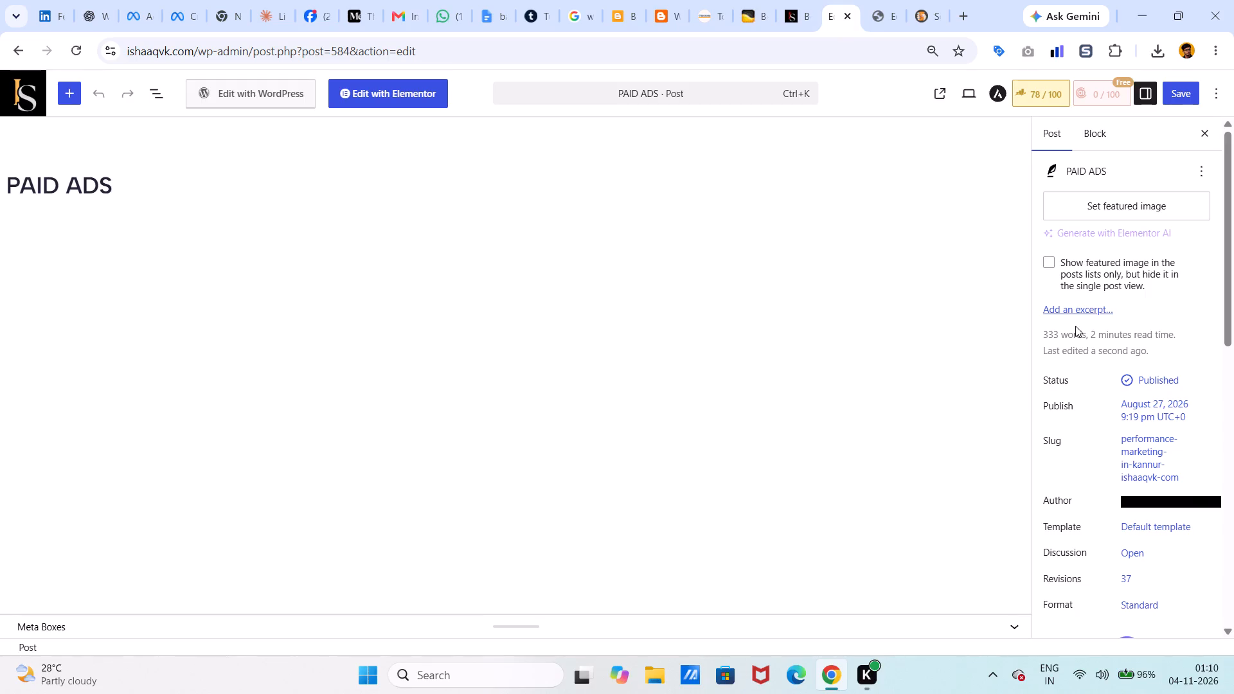
pyautogui.scroll(-4, 1075, 326)
pyautogui.scroll(4, 1075, 326)
pyautogui.click(1035, 97)
pyautogui.scroll(-1, 1147, 395)
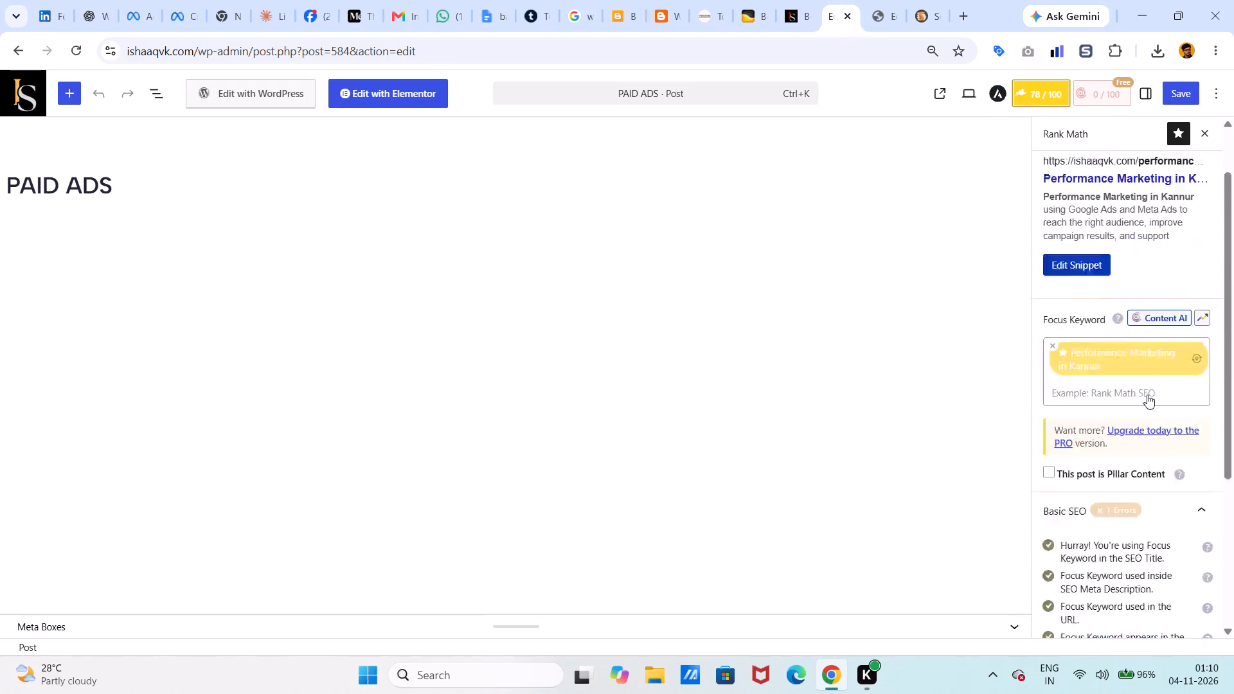
pyautogui.scroll(-3, 1147, 395)
pyautogui.click(1159, 526)
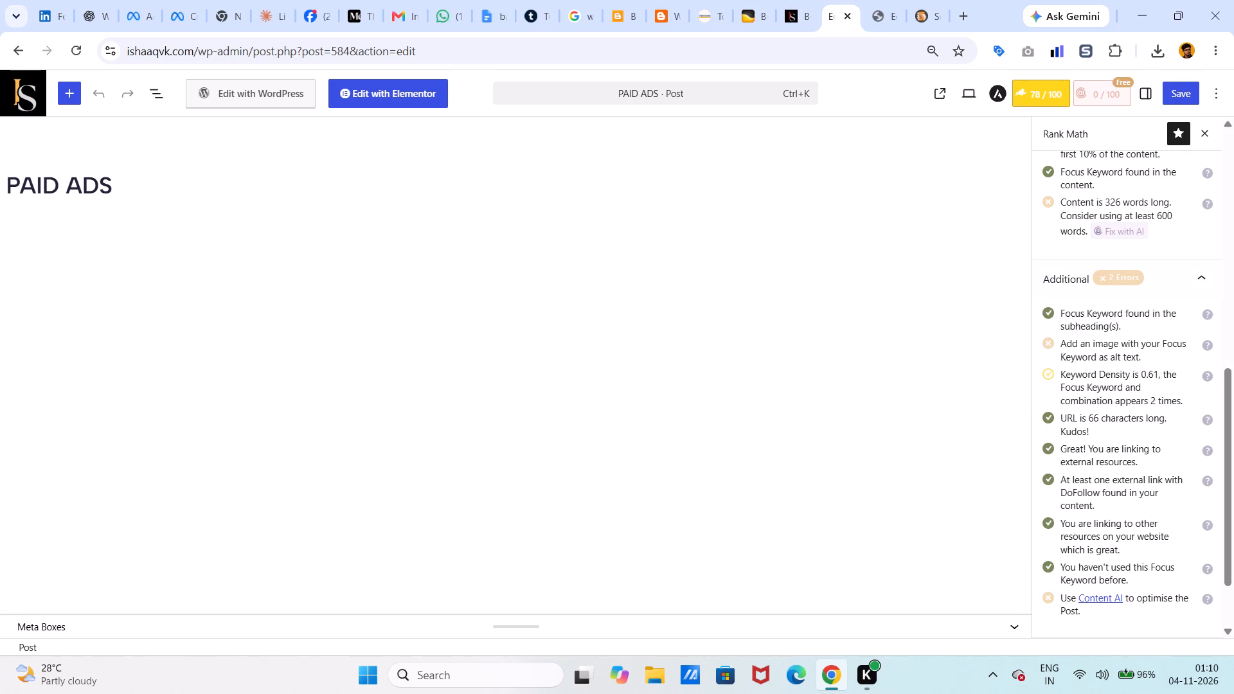
pyautogui.scroll(4, 1129, 391)
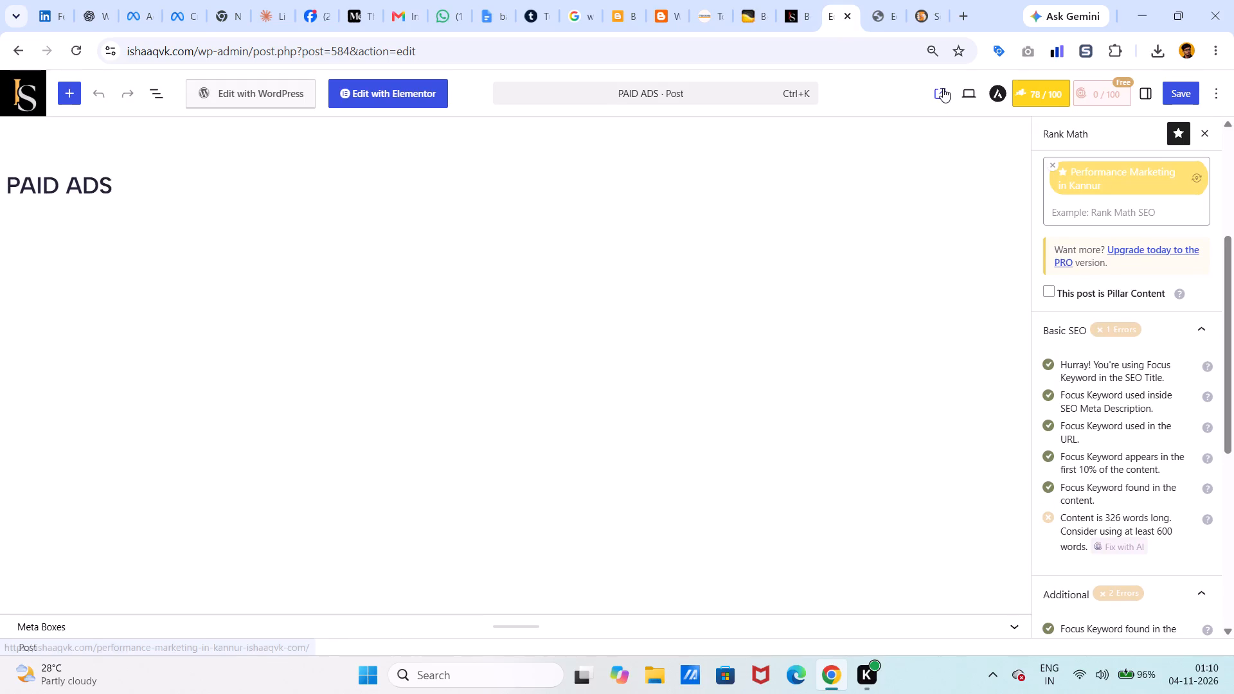
# Check the alt text in the attachment details of the image beside WHY PAID ADS in the Elementor editor.
pyautogui.click(876, 11)
pyautogui.scroll(4, 902, 210)
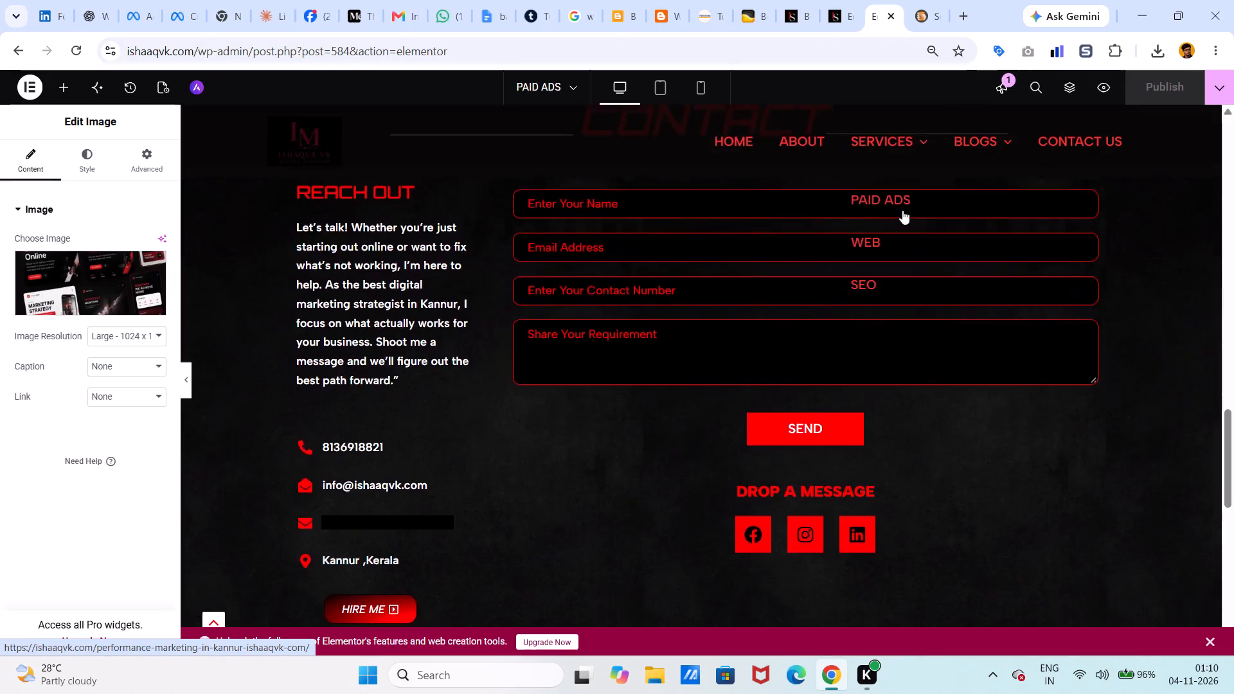
pyautogui.scroll(7, 902, 210)
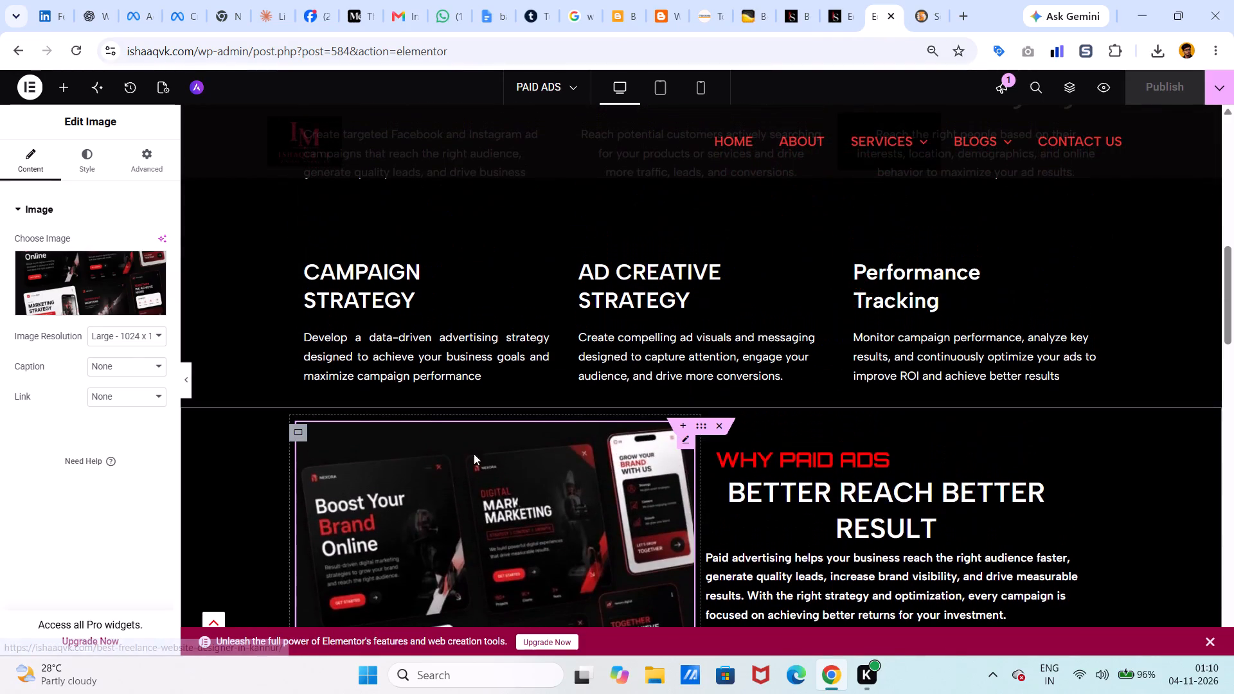
pyautogui.click(84, 304)
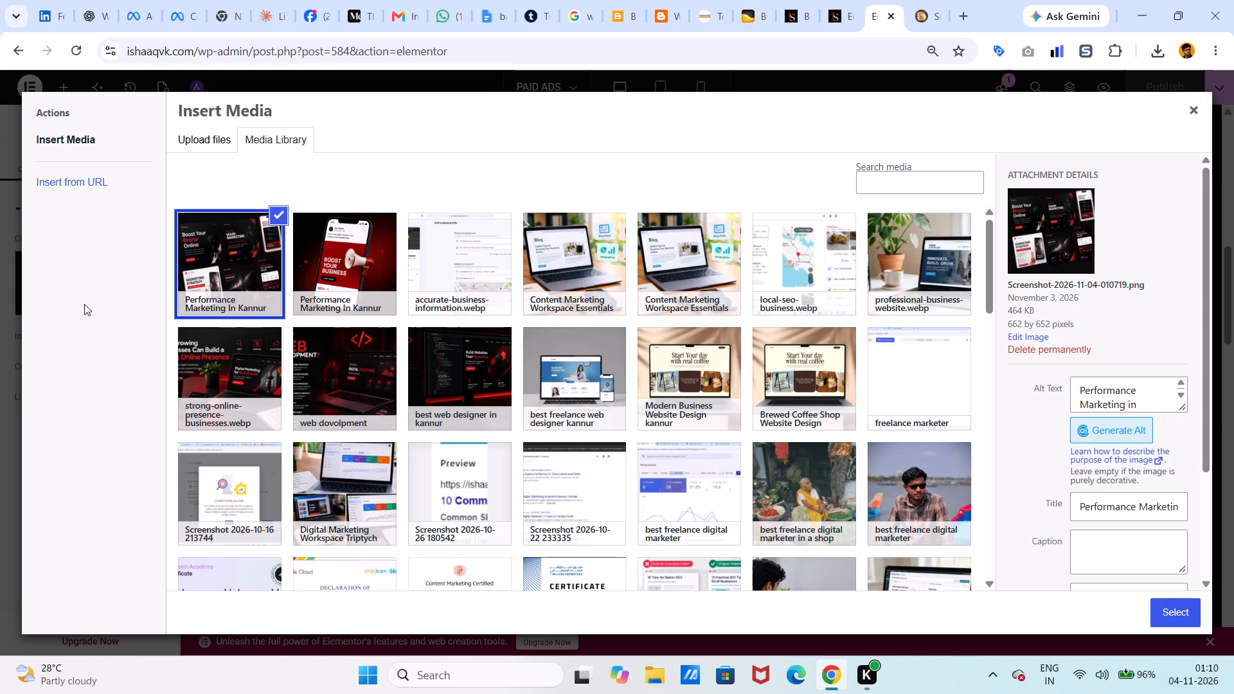
pyautogui.scroll(-1, 1102, 384)
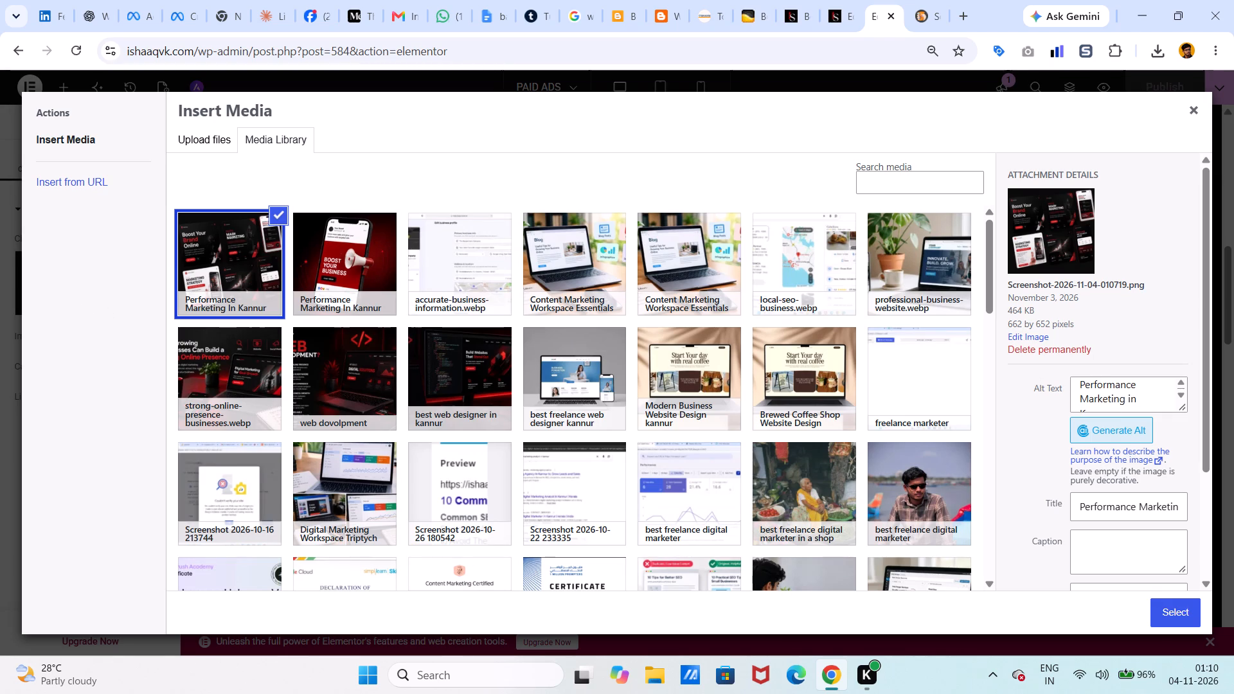
pyautogui.scroll(2, 1102, 384)
pyautogui.click(1196, 118)
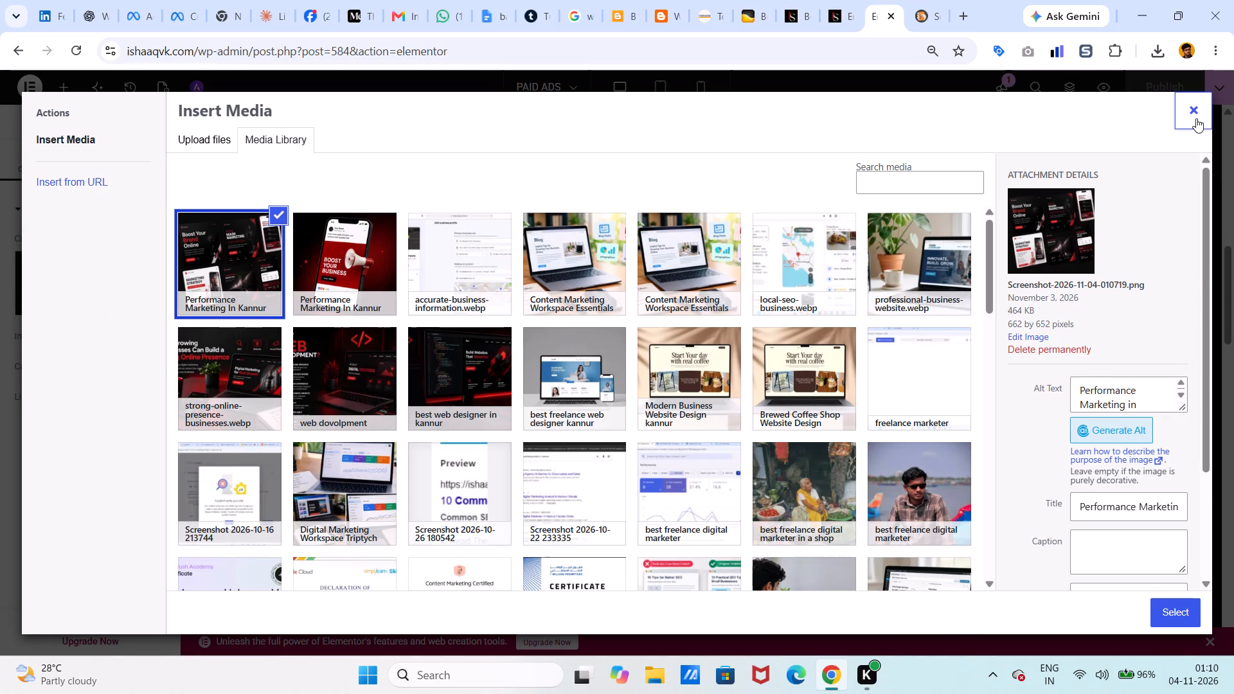
# Check the alt text of the page's top image, boosting.webp, and reinsert the image.
pyautogui.scroll(6, 942, 405)
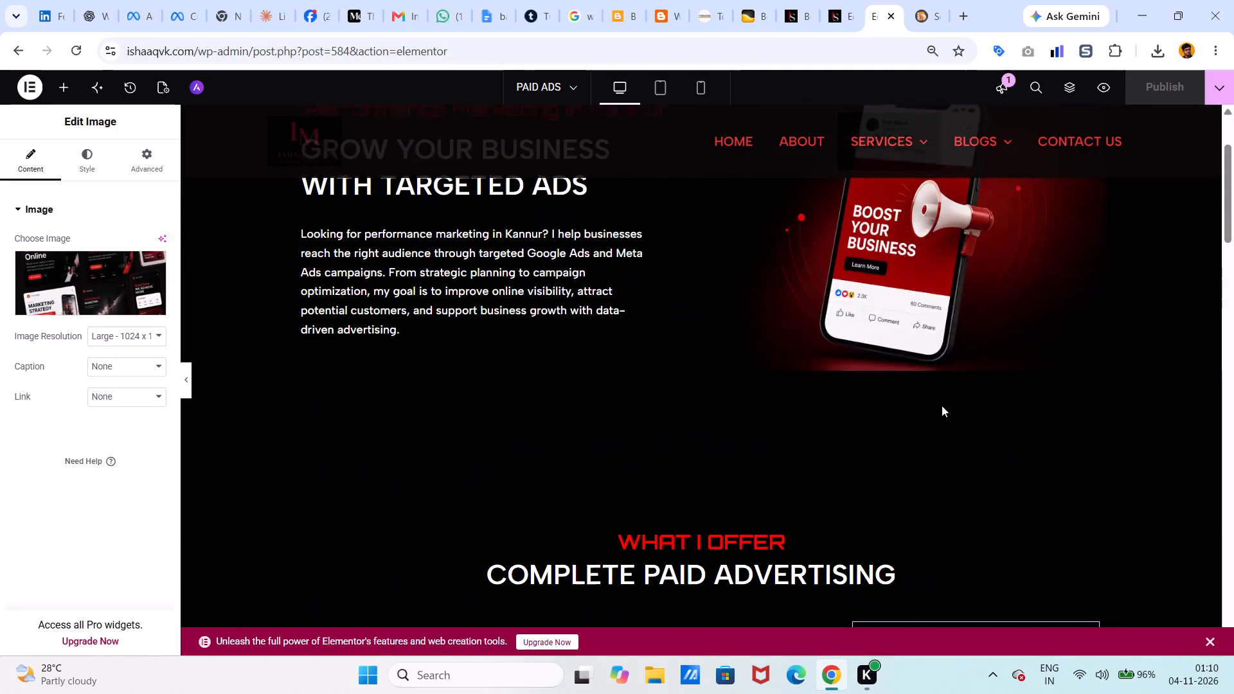
pyautogui.scroll(2, 942, 405)
pyautogui.scroll(-6, 942, 405)
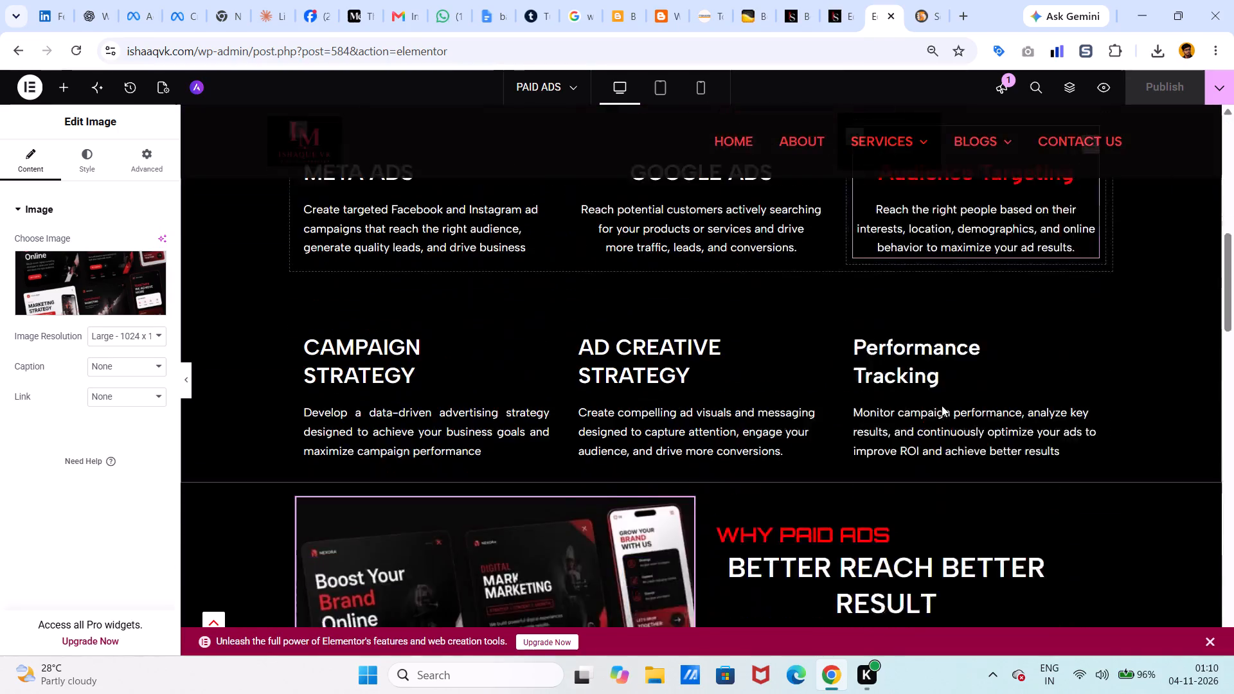
pyautogui.scroll(-2, 942, 405)
pyautogui.scroll(1, 942, 405)
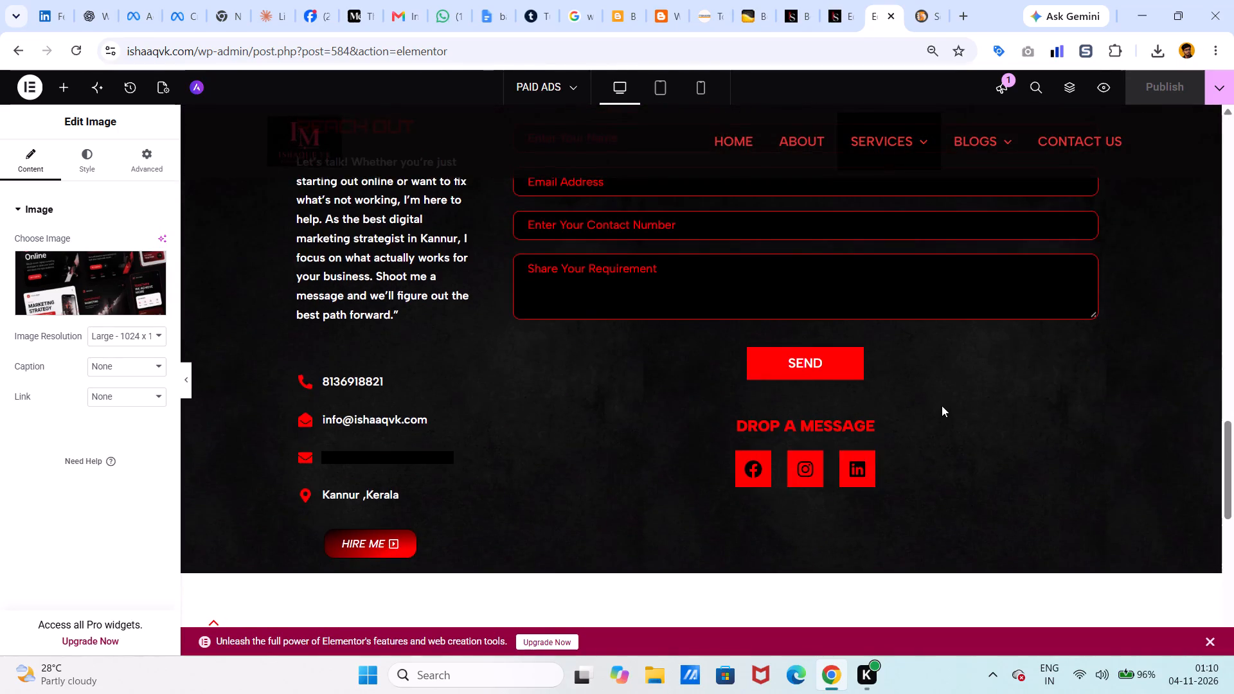
pyautogui.scroll(7, 942, 405)
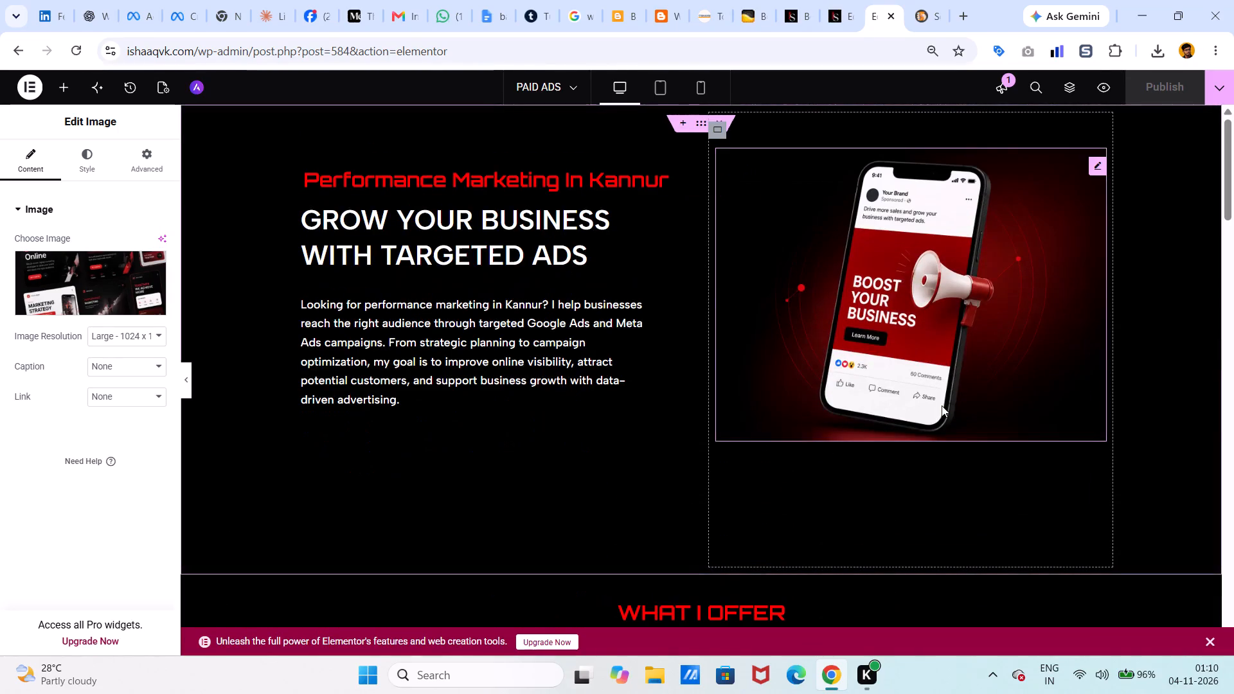
pyautogui.click(853, 377)
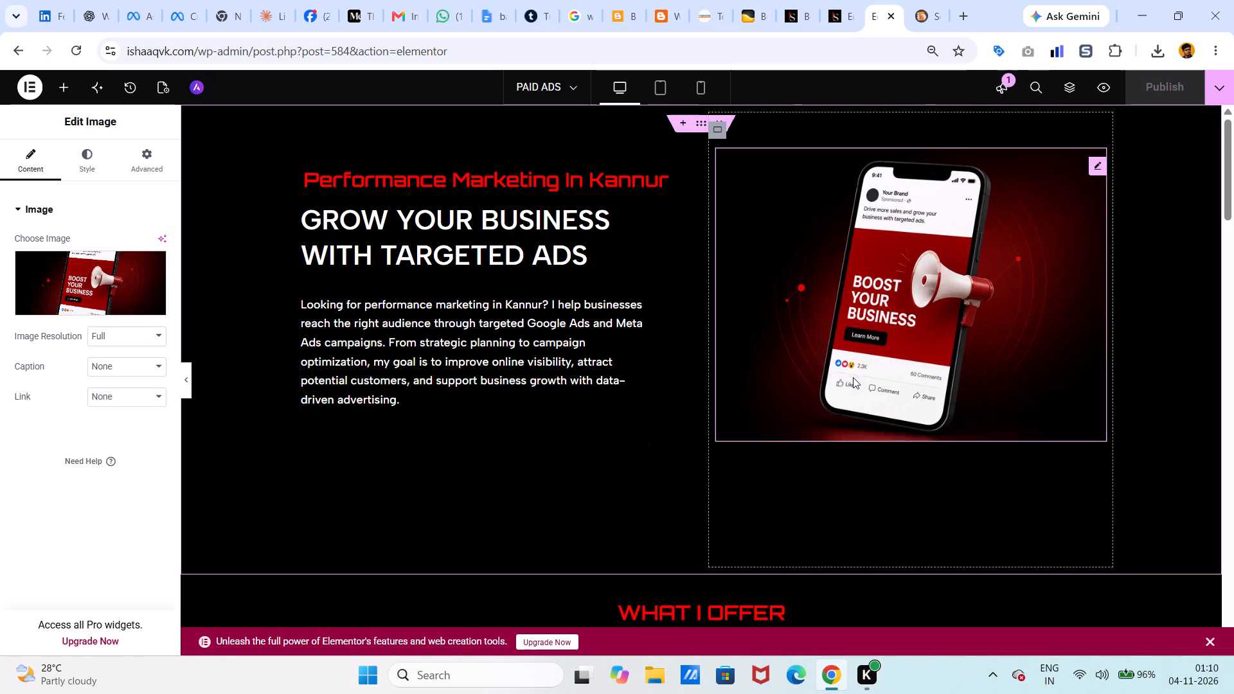
pyautogui.click(104, 302)
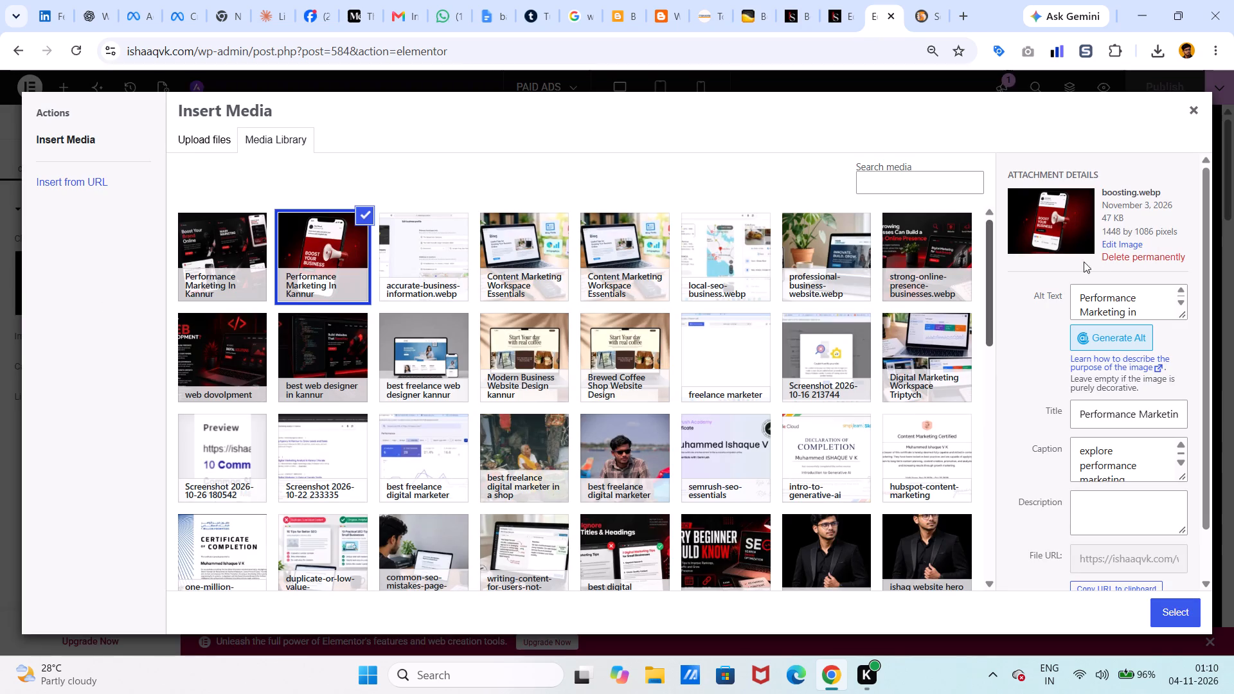
pyautogui.scroll(-2, 1123, 293)
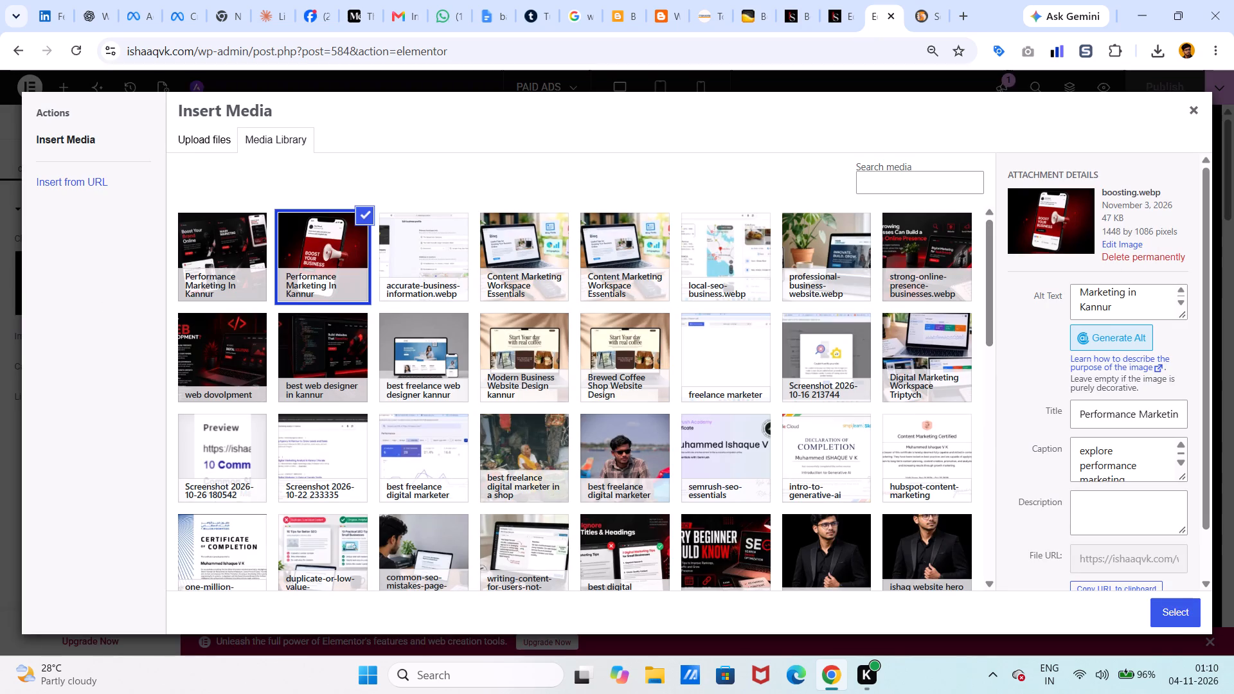
pyautogui.click(1173, 618)
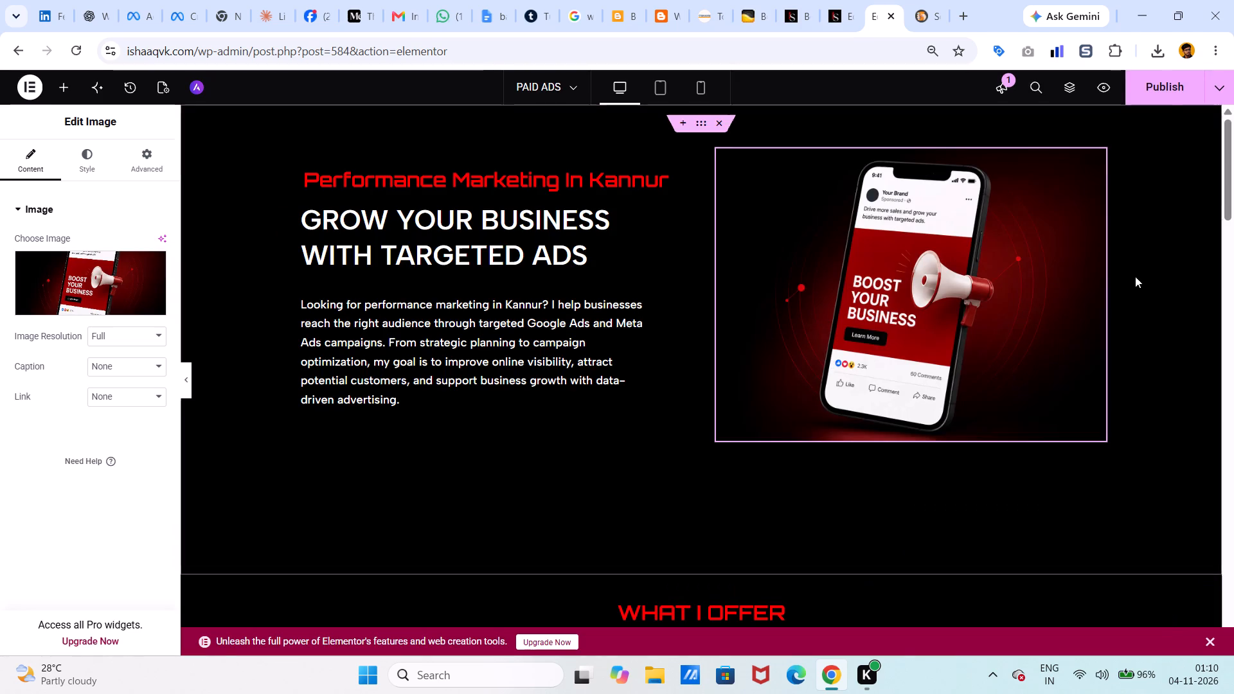
# Publish the PAID ADS page again with the reinserted top image.
pyautogui.click(1166, 69)
pyautogui.click(1165, 78)
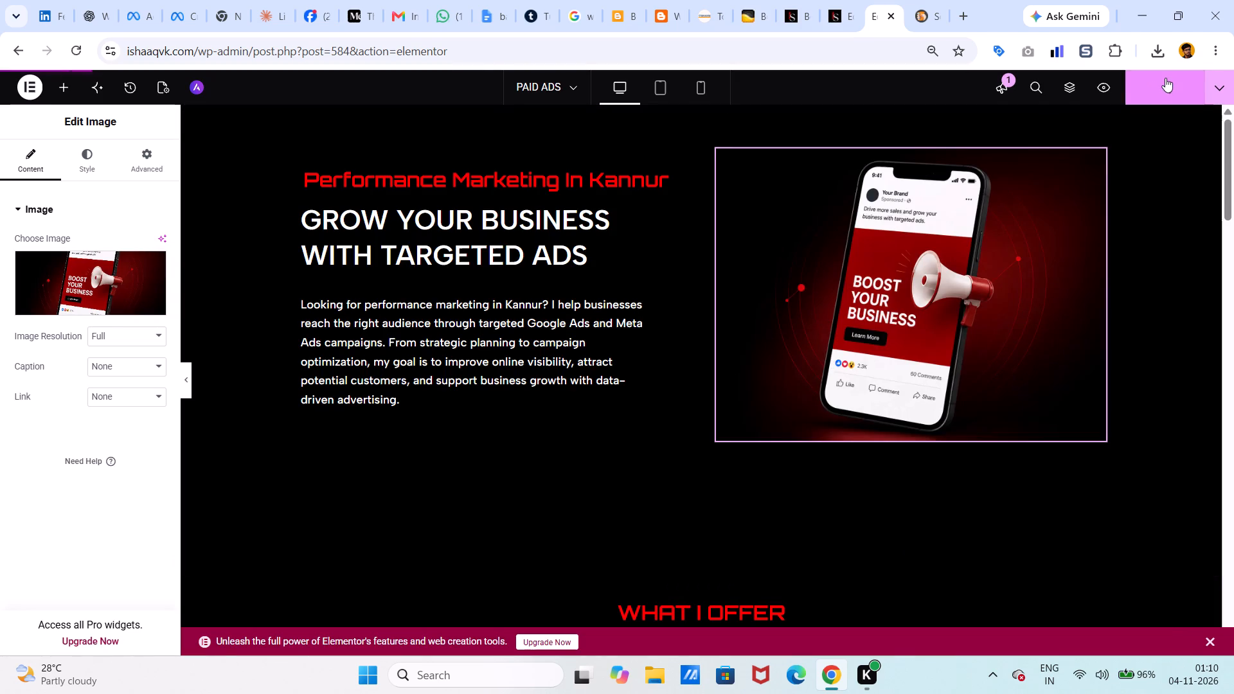
# Return from the post editor to the posts list and reload it to check the PAID ADS post's SEO score.
pyautogui.click(844, 4)
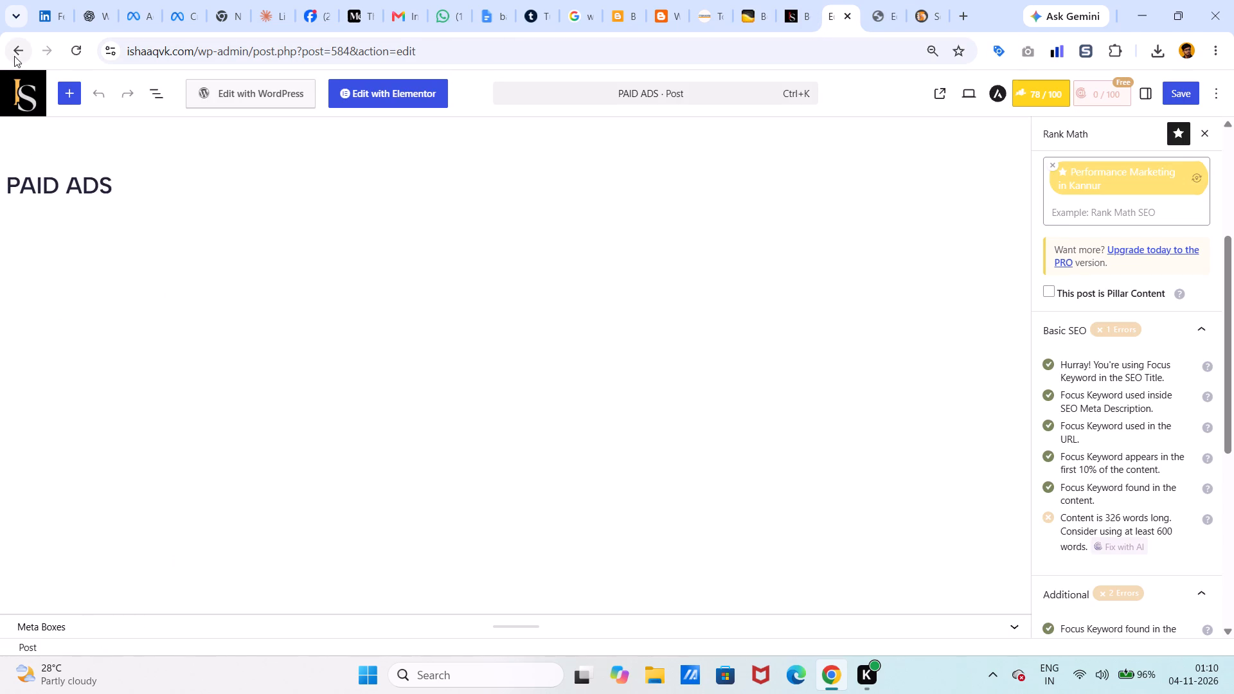
pyautogui.click(15, 53)
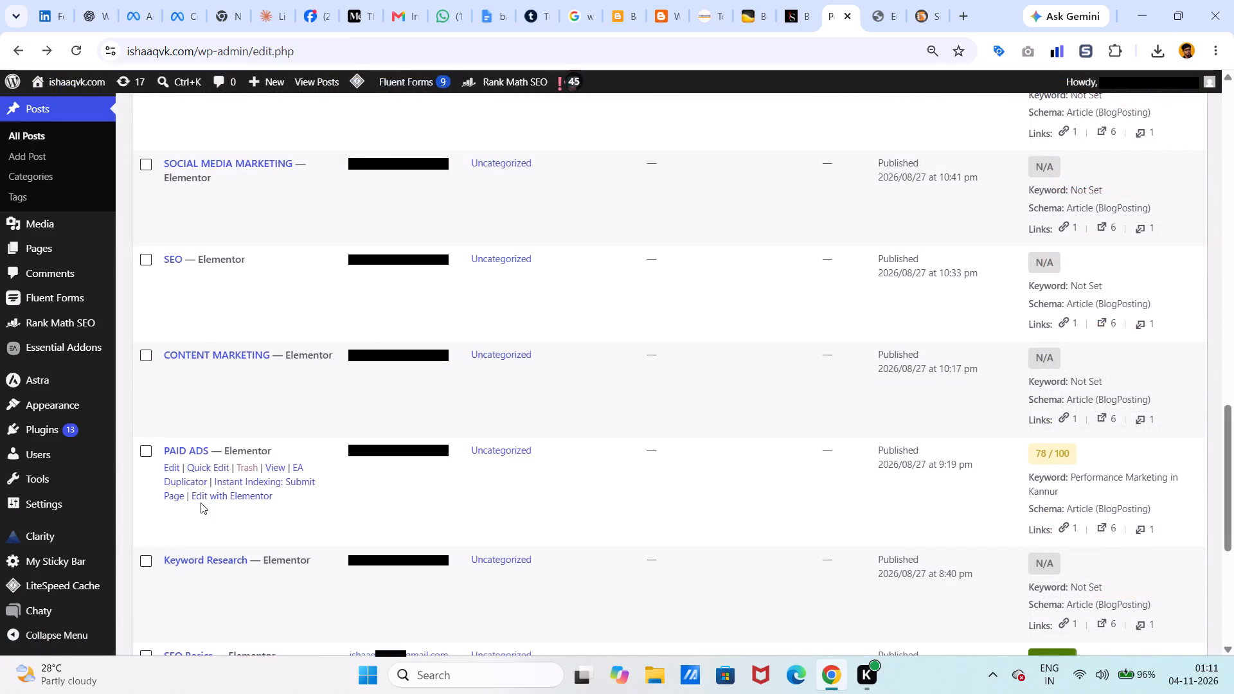
pyautogui.click(83, 50)
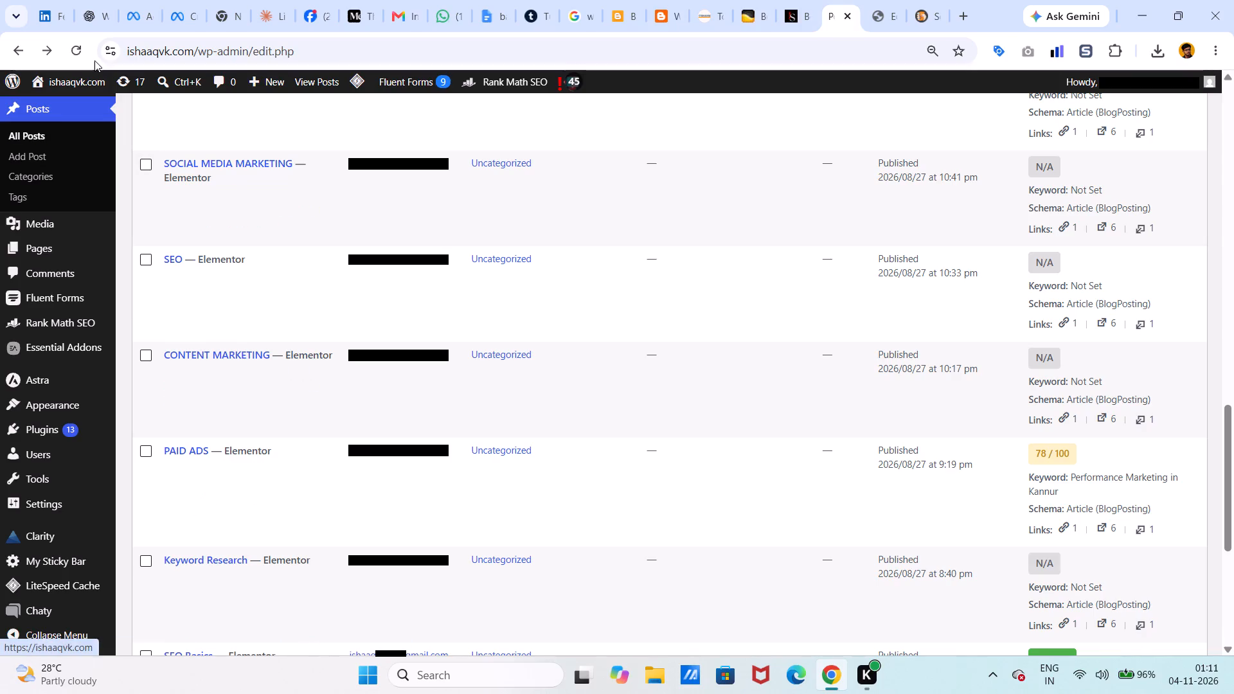
pyautogui.click(80, 47)
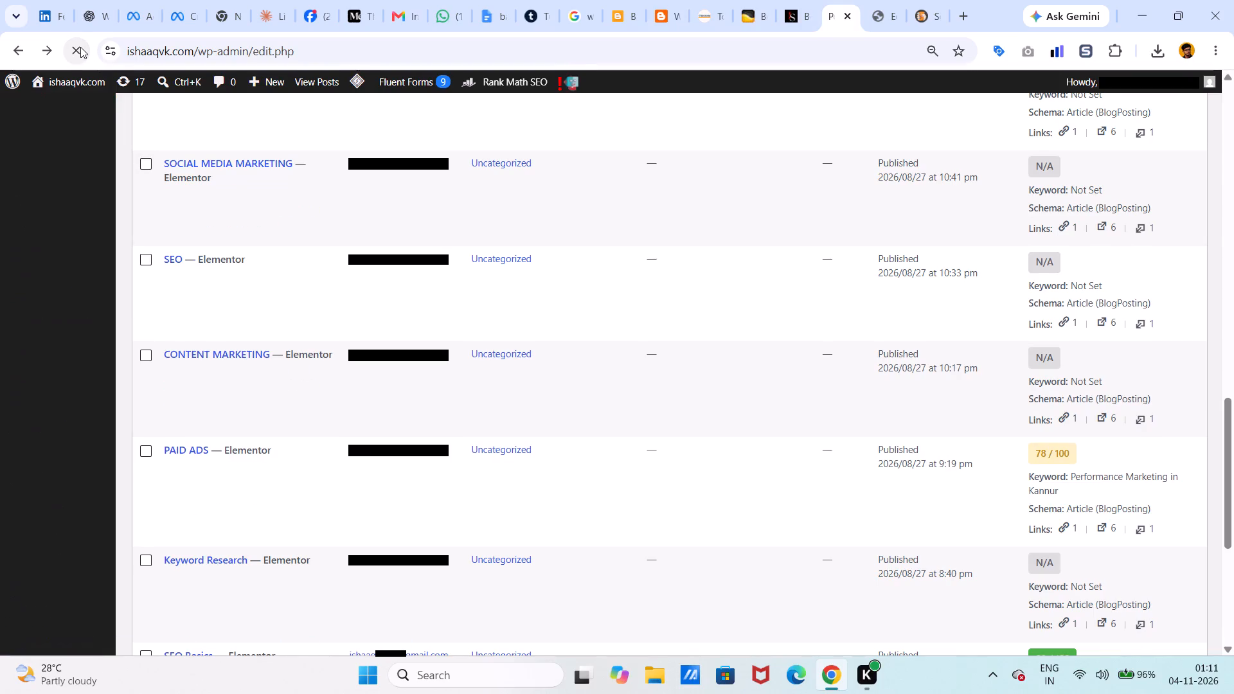
pyautogui.click(80, 47)
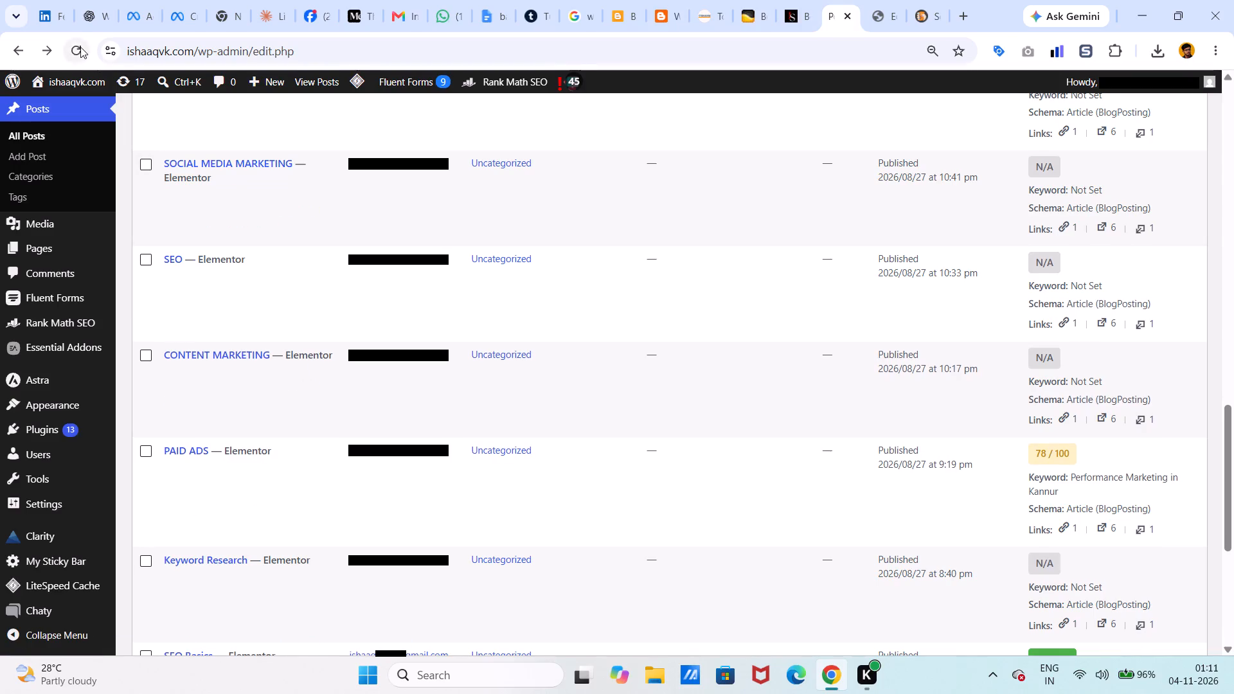
pyautogui.click(80, 47)
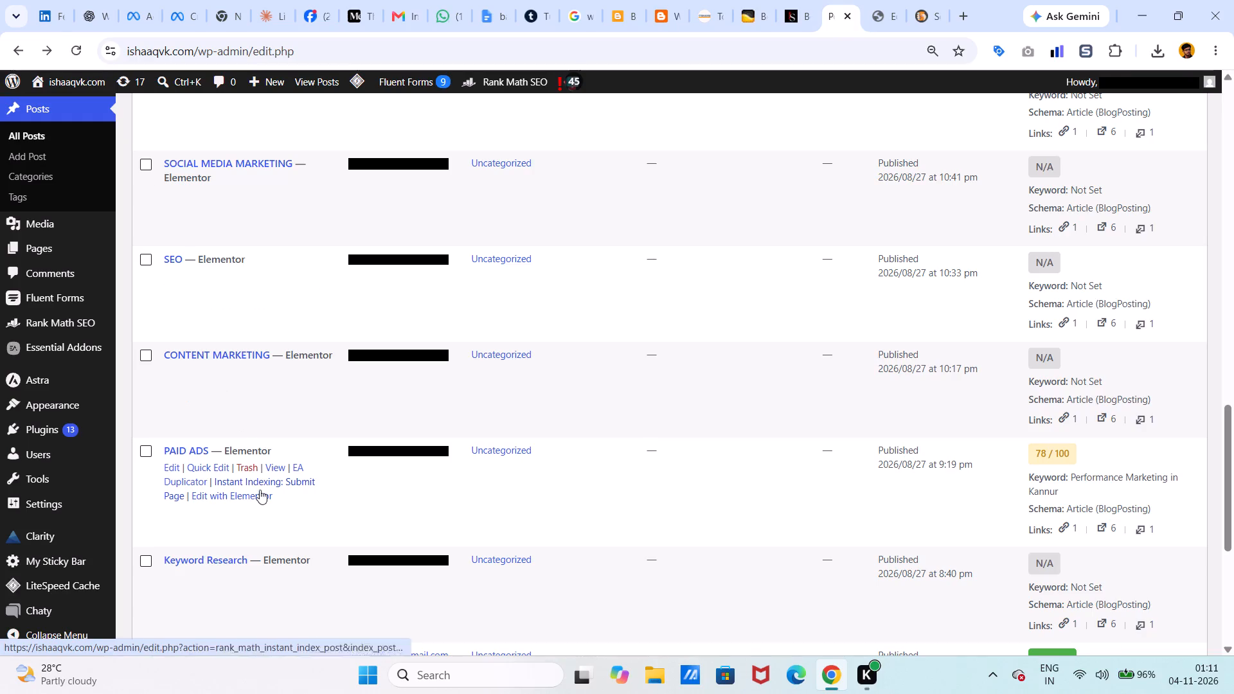
# Open the PAID ADS post in Elementor and check the alt text of the top image, boosting.webp.
pyautogui.click(256, 495)
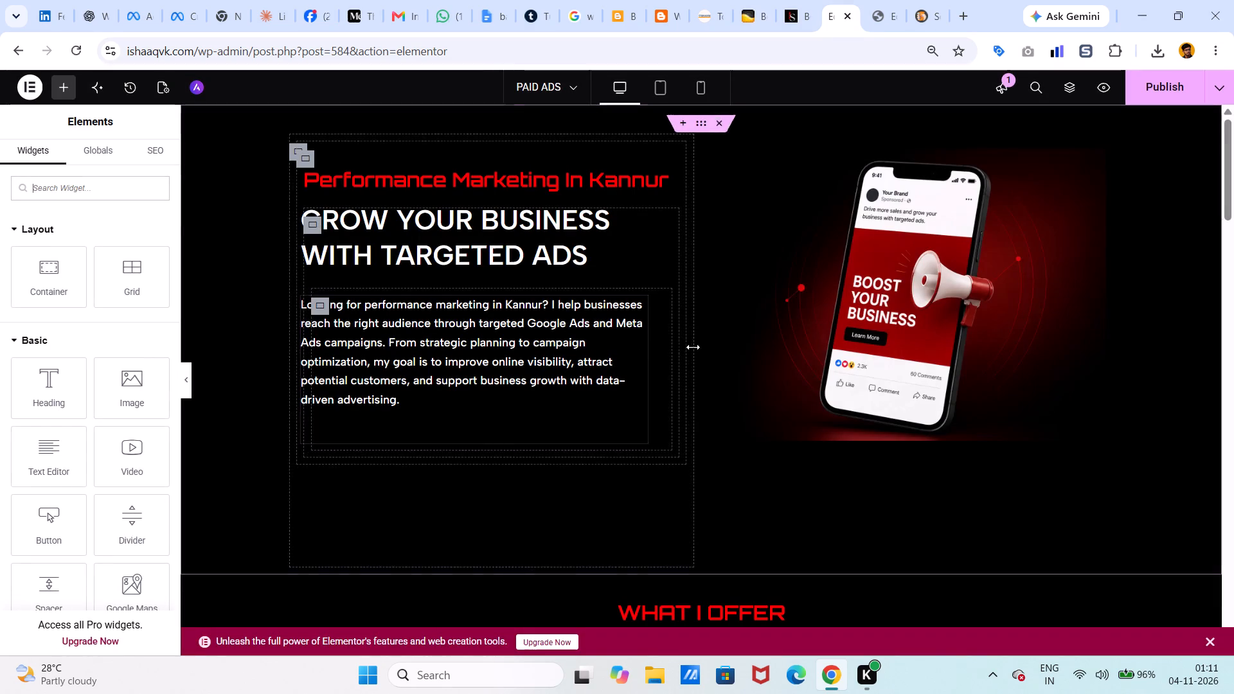
pyautogui.click(777, 343)
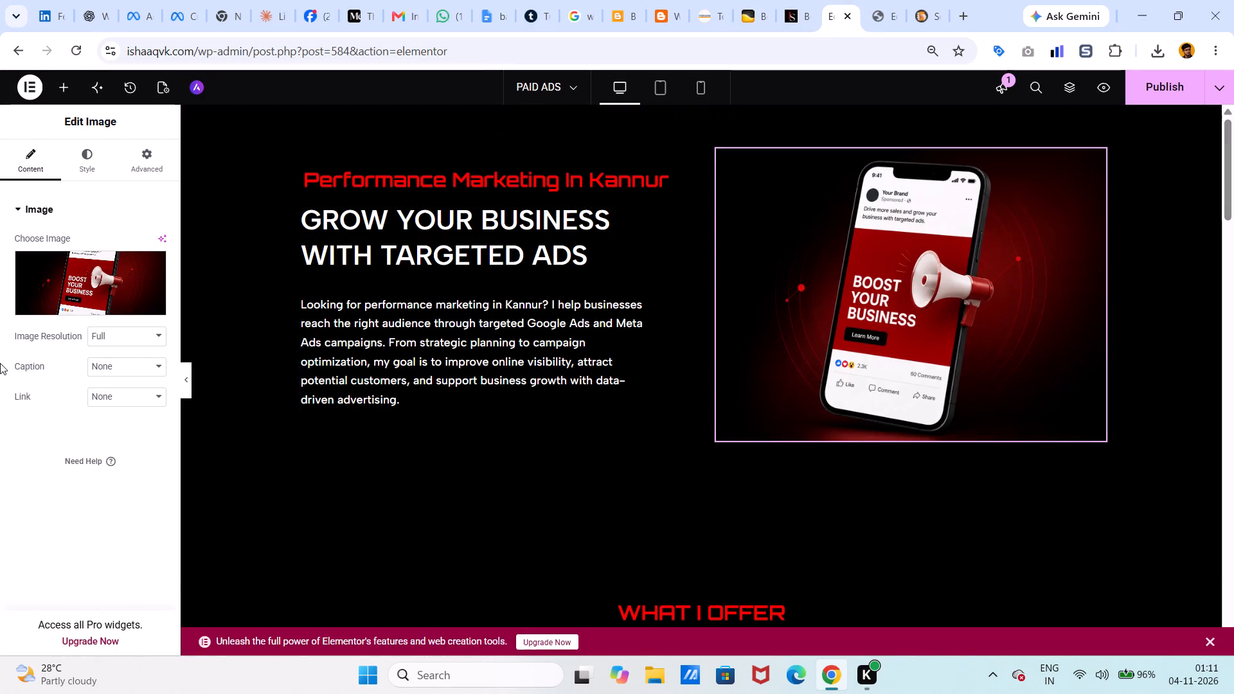
pyautogui.click(93, 301)
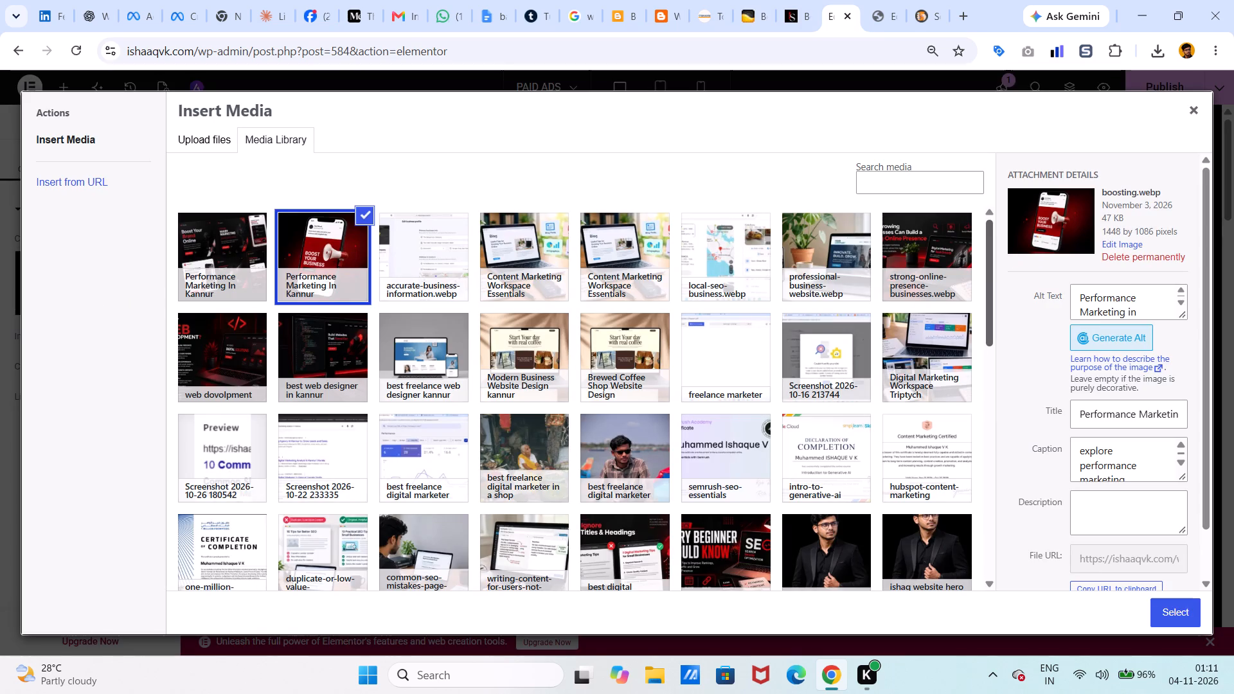
pyautogui.scroll(-2, 1090, 297)
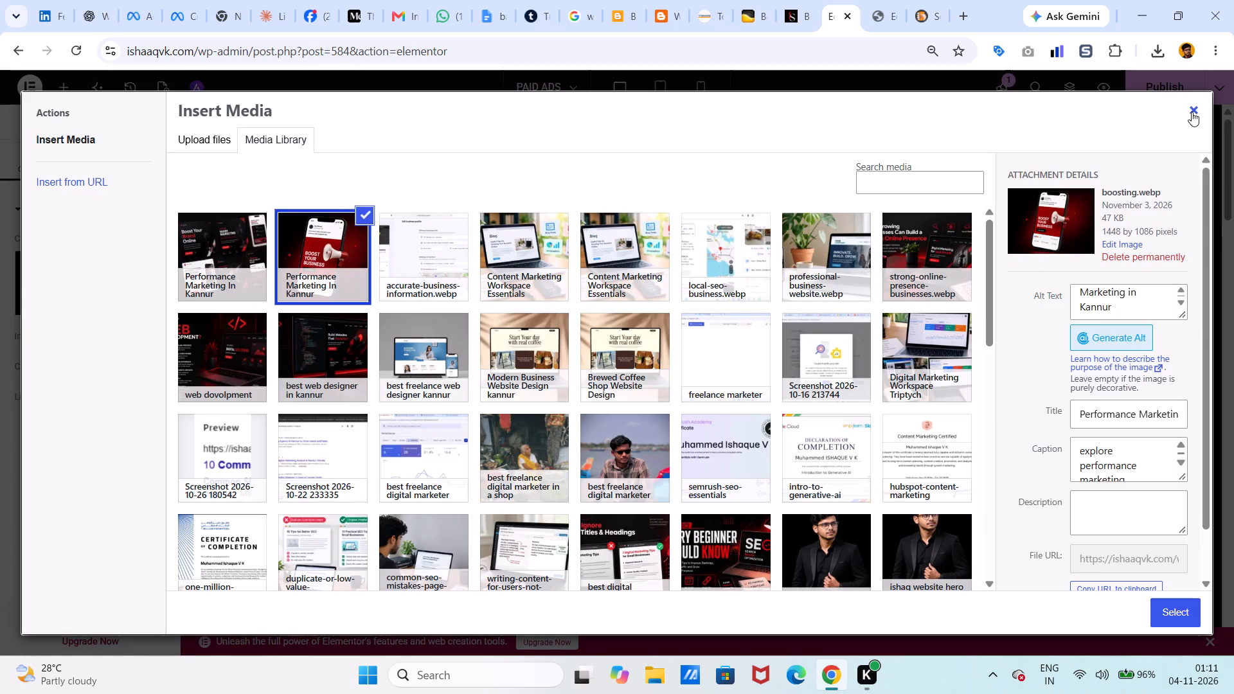
pyautogui.click(1195, 110)
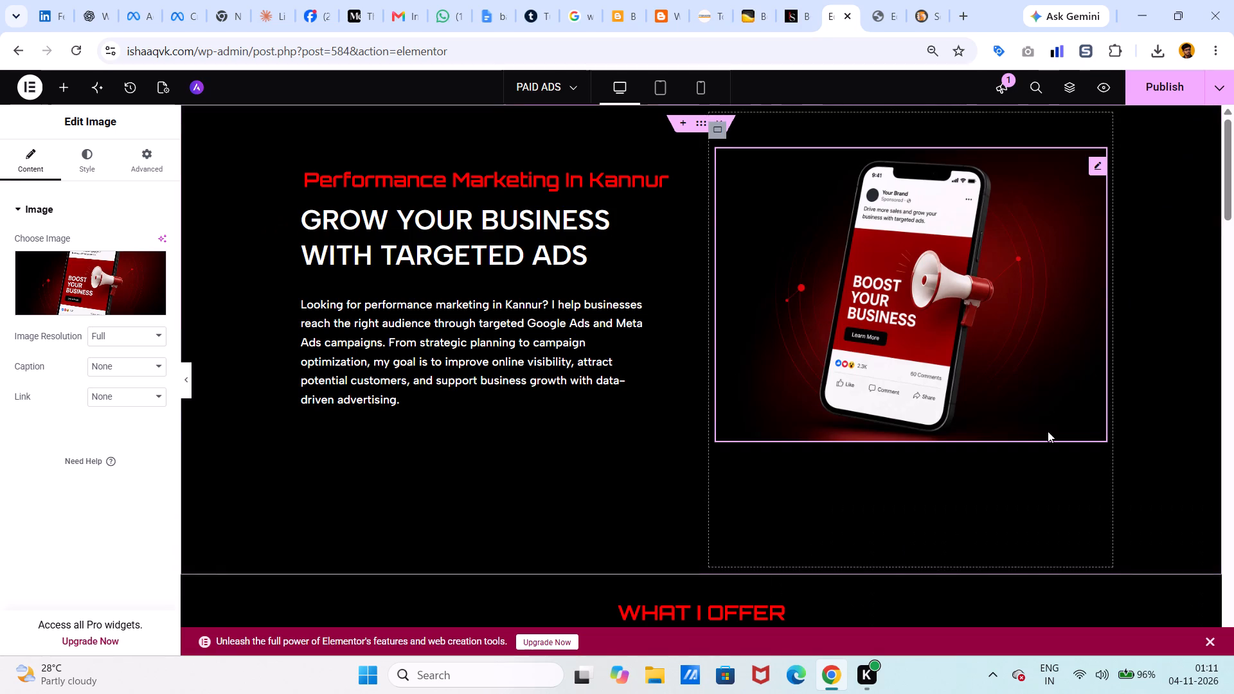
# Check the alt text in the attachment details of the image beside WHY PAID ADS.
pyautogui.scroll(-7, 1048, 431)
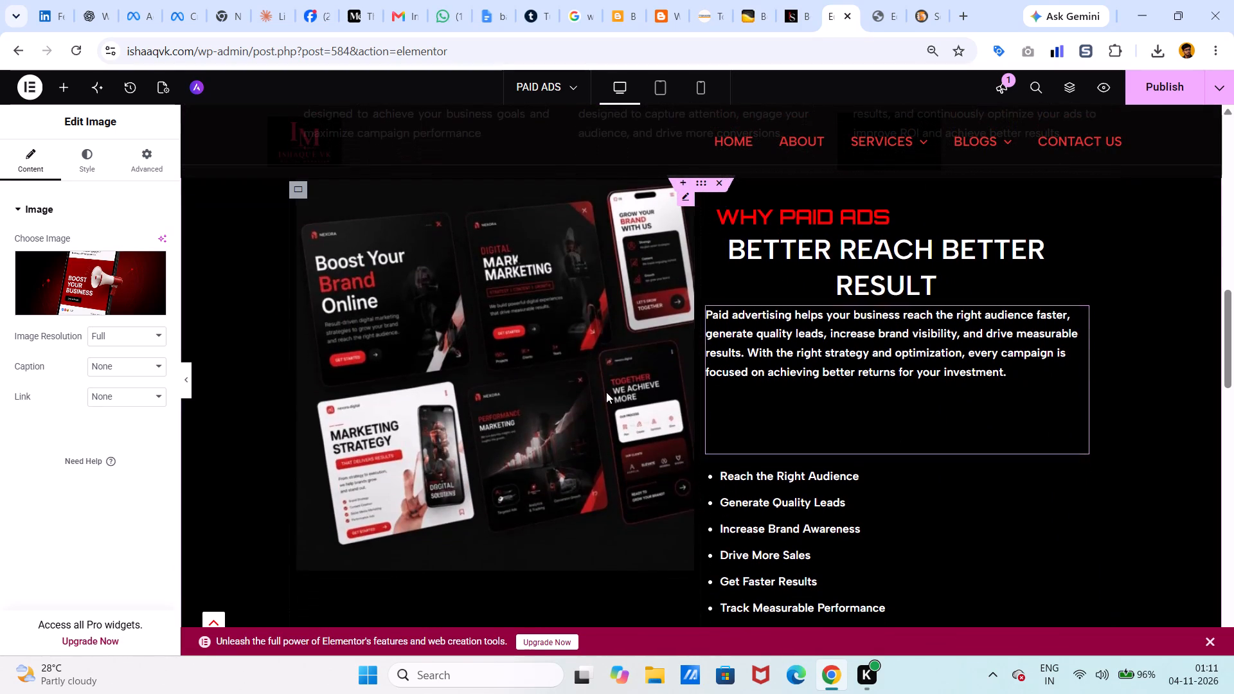
pyautogui.click(599, 393)
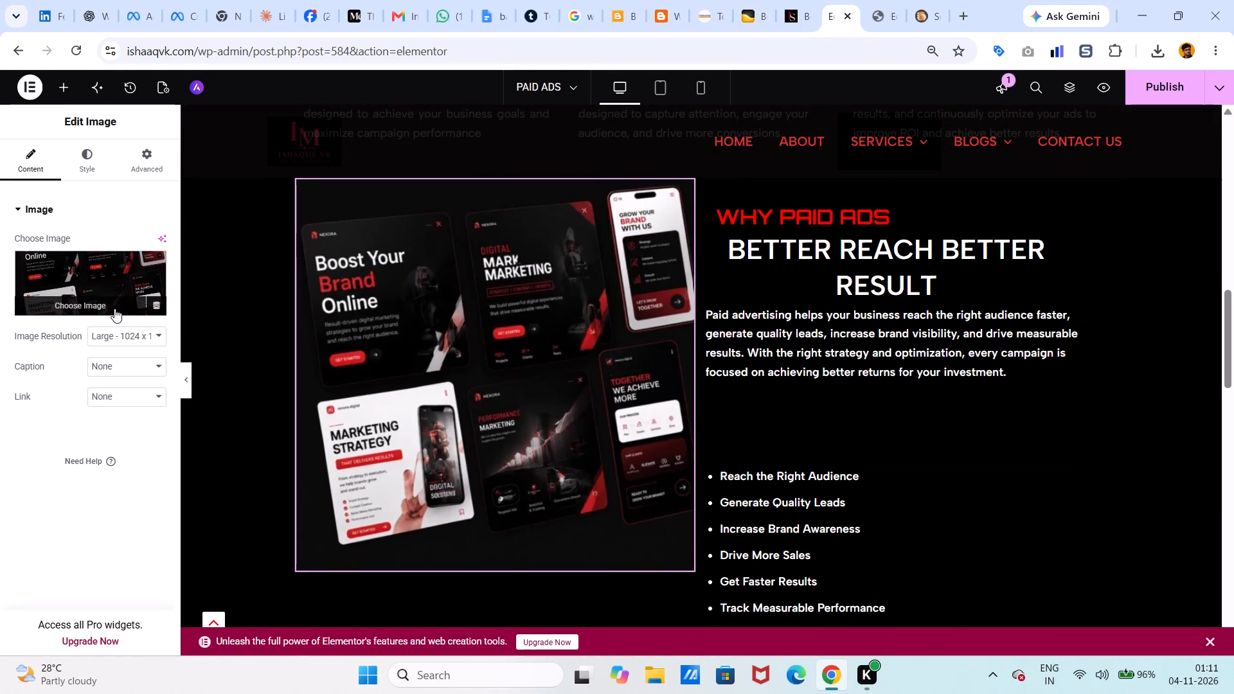
pyautogui.click(114, 308)
pyautogui.scroll(-1, 1125, 401)
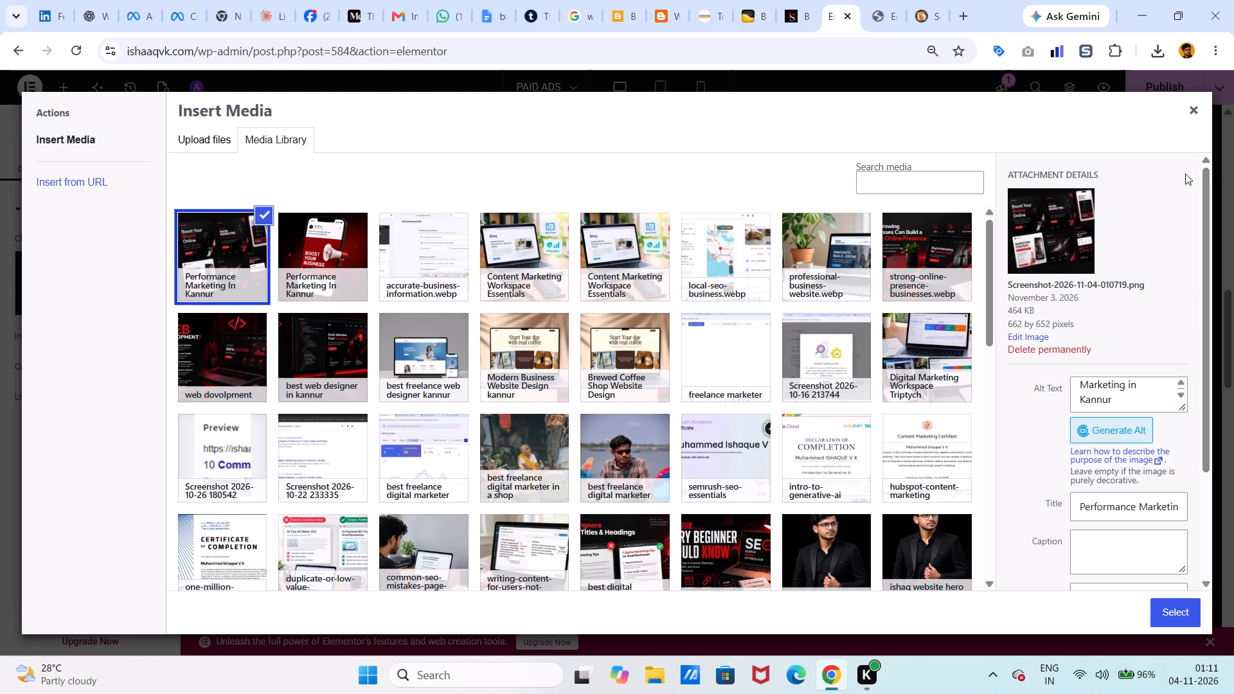
pyautogui.click(1194, 105)
# Publish the PAID ADS page again from the Elementor editor.
pyautogui.scroll(-4, 1108, 288)
pyautogui.scroll(4, 1108, 288)
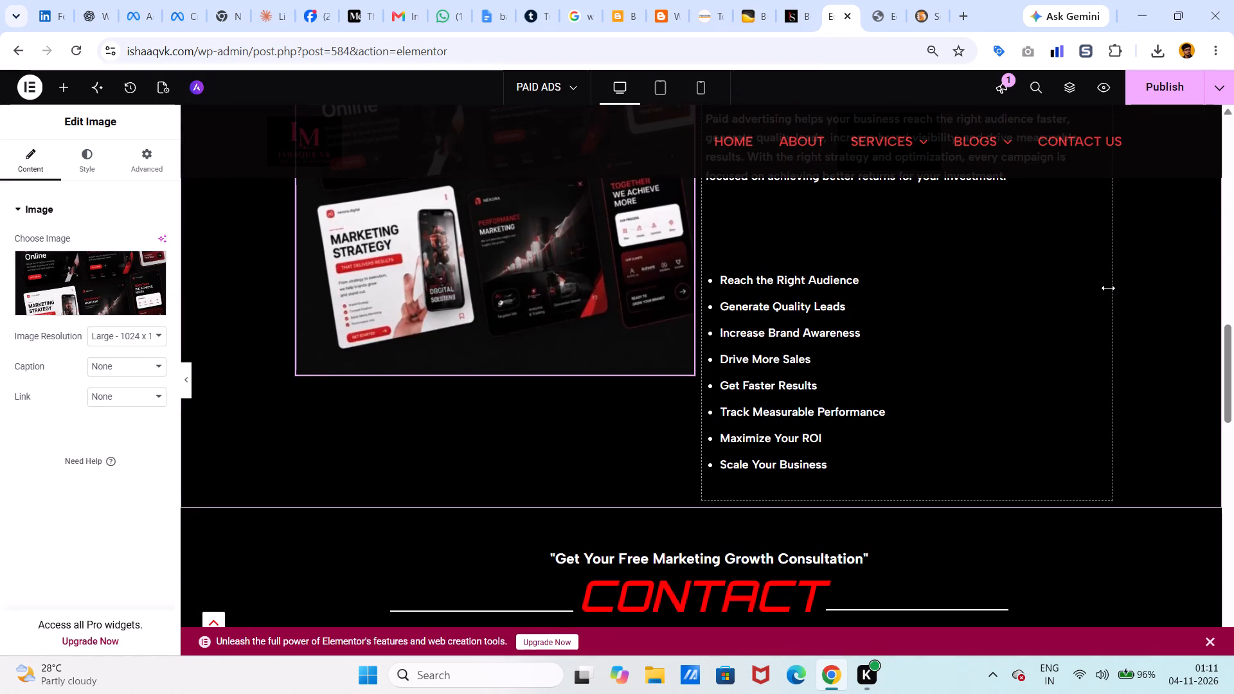
pyautogui.scroll(4, 1108, 288)
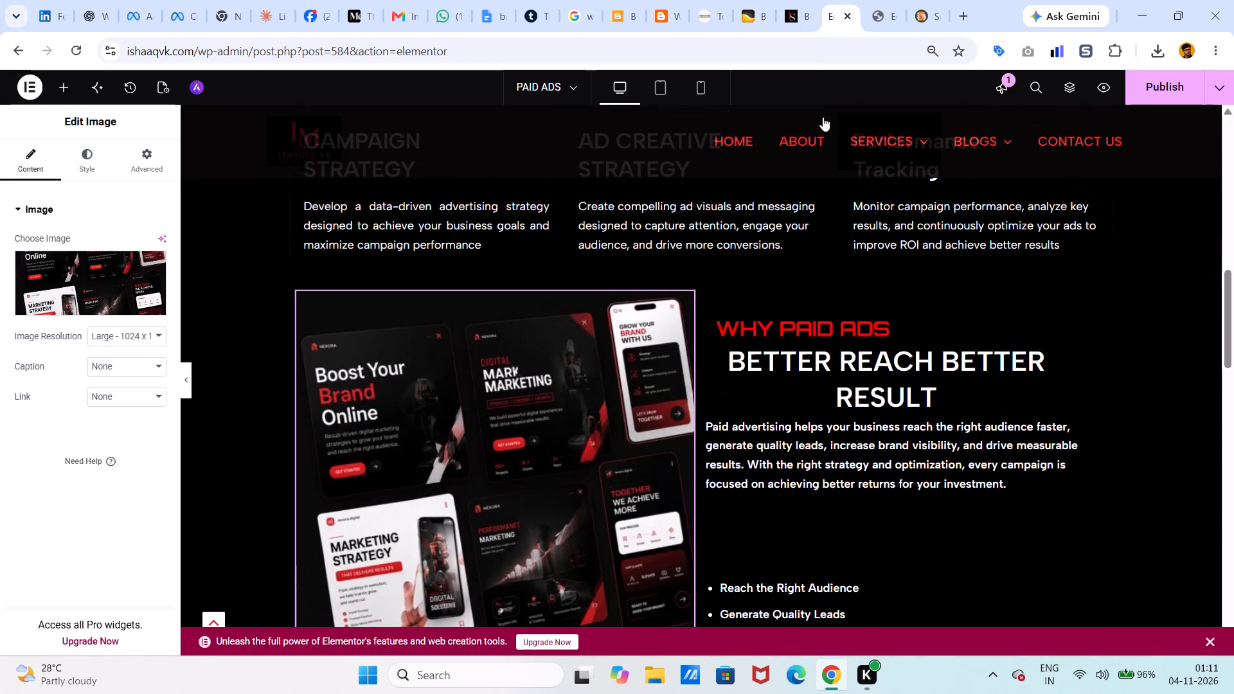
pyautogui.click(1141, 86)
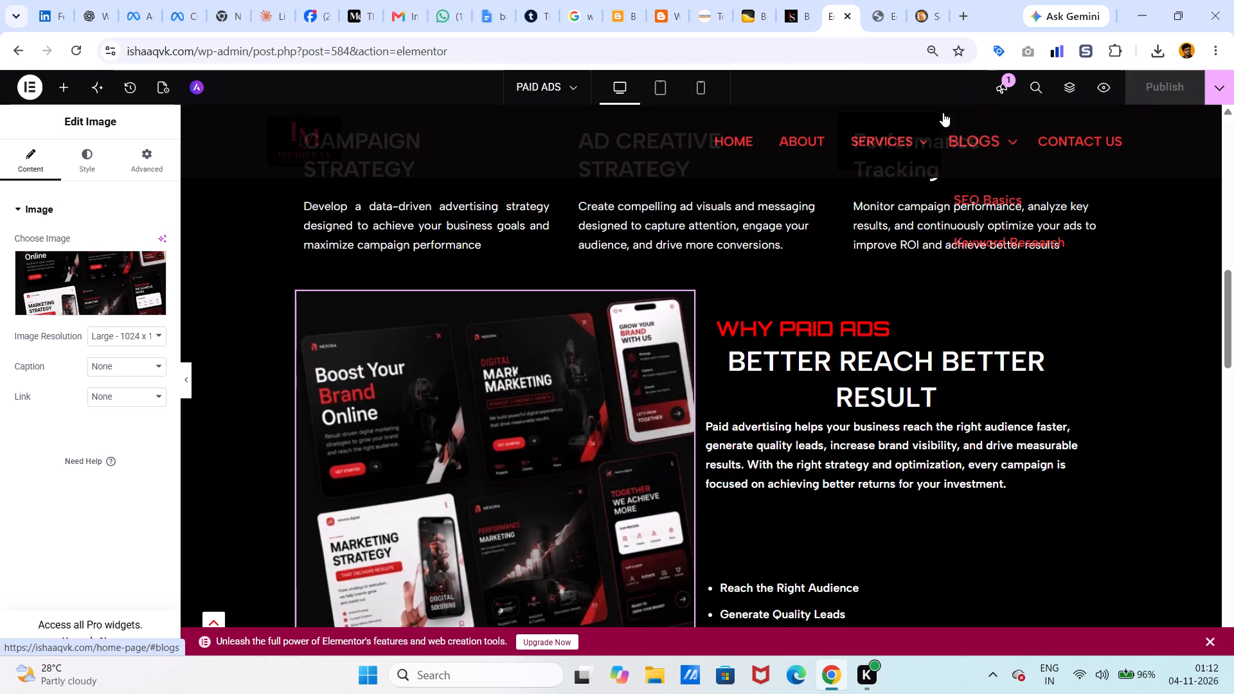
# Close the open Elementor editor tabs for the PAID ADS post and open a blank browser tab.
pyautogui.click(872, 10)
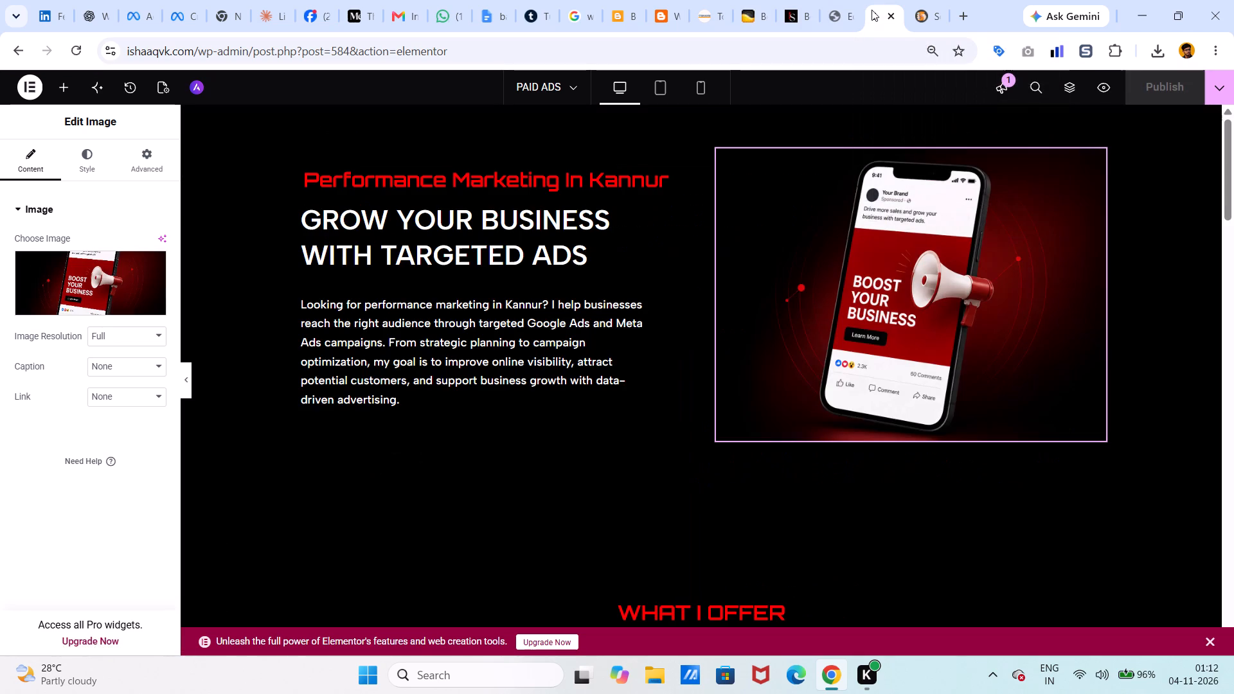
pyautogui.click(891, 11)
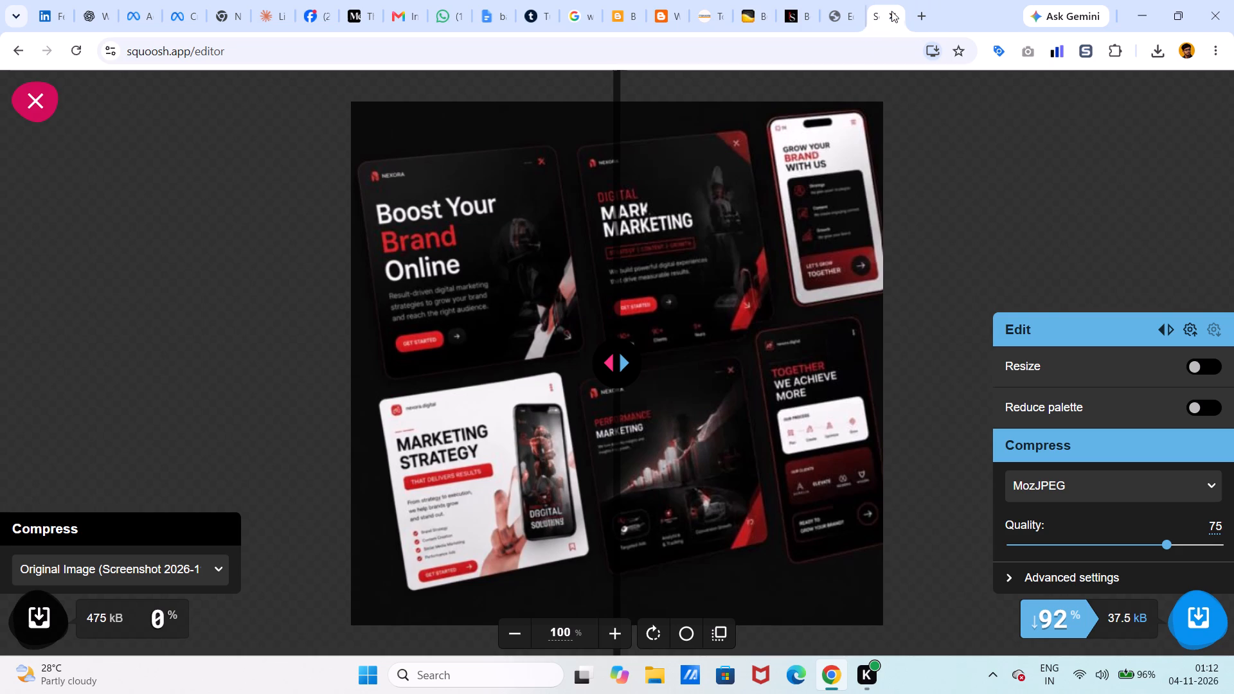
pyautogui.click(845, 14)
pyautogui.click(845, 14)
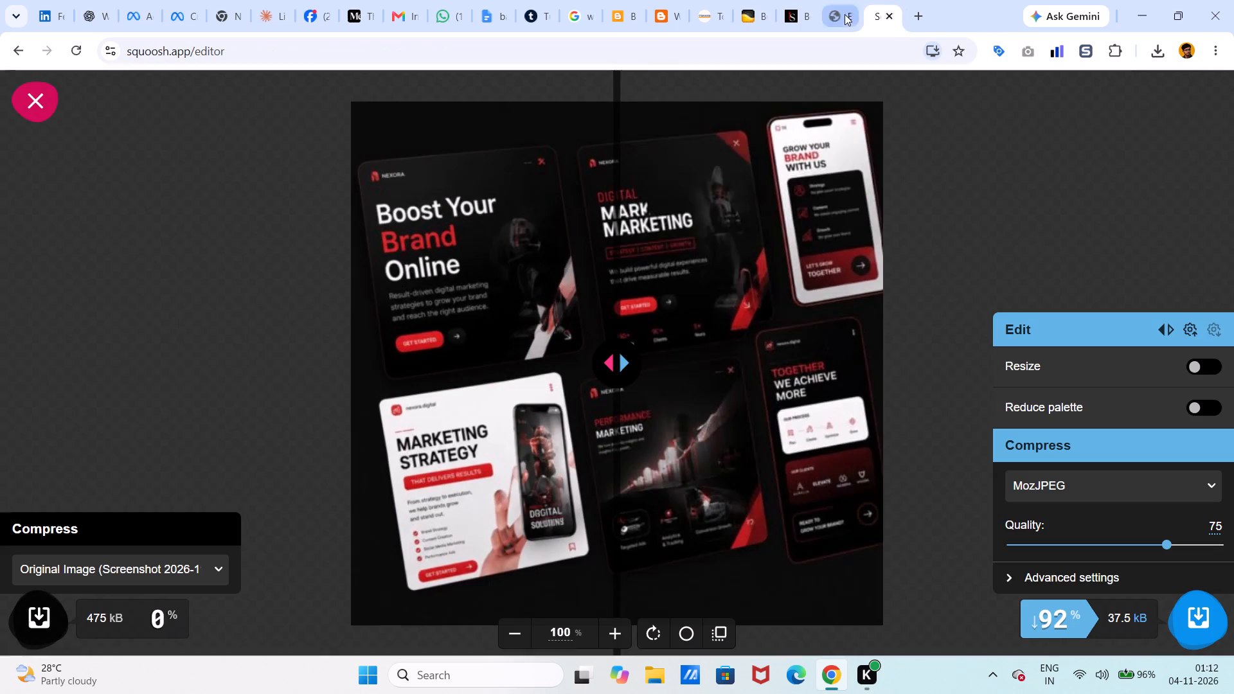
pyautogui.click(873, 15)
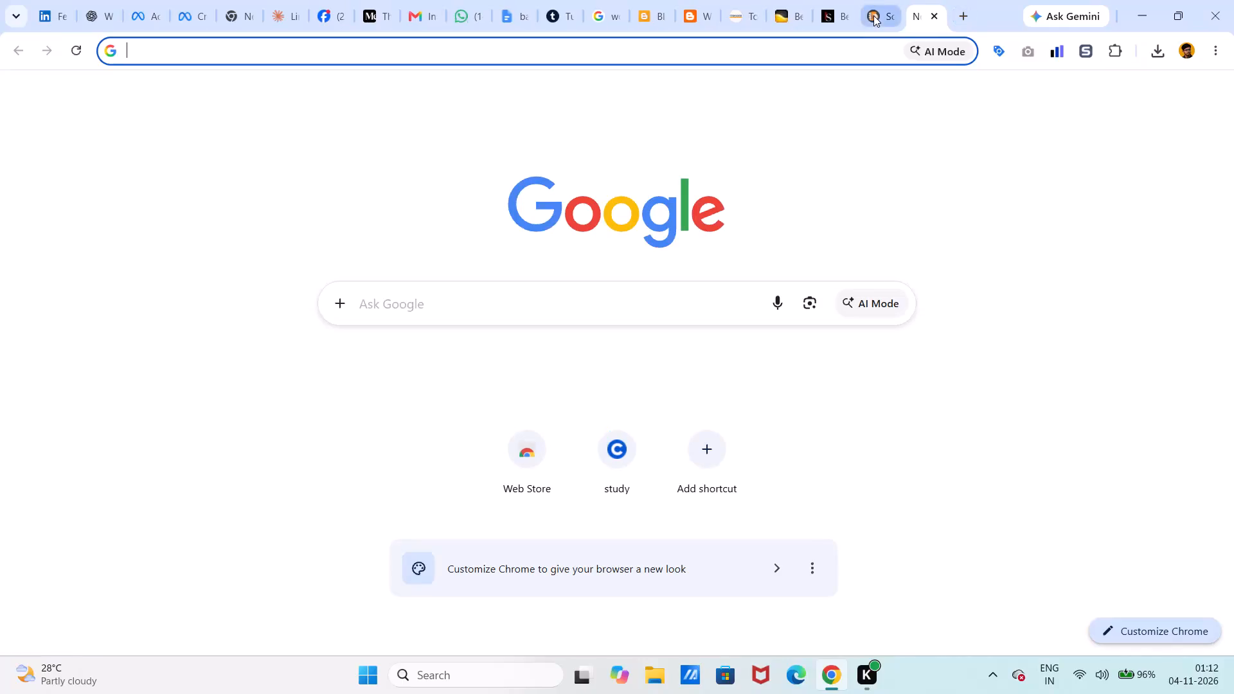
# Load the ishaaqvk.com WordPress dashboard and check the PAID ADS post's SEO score in the list of all posts.
pyautogui.write('is')
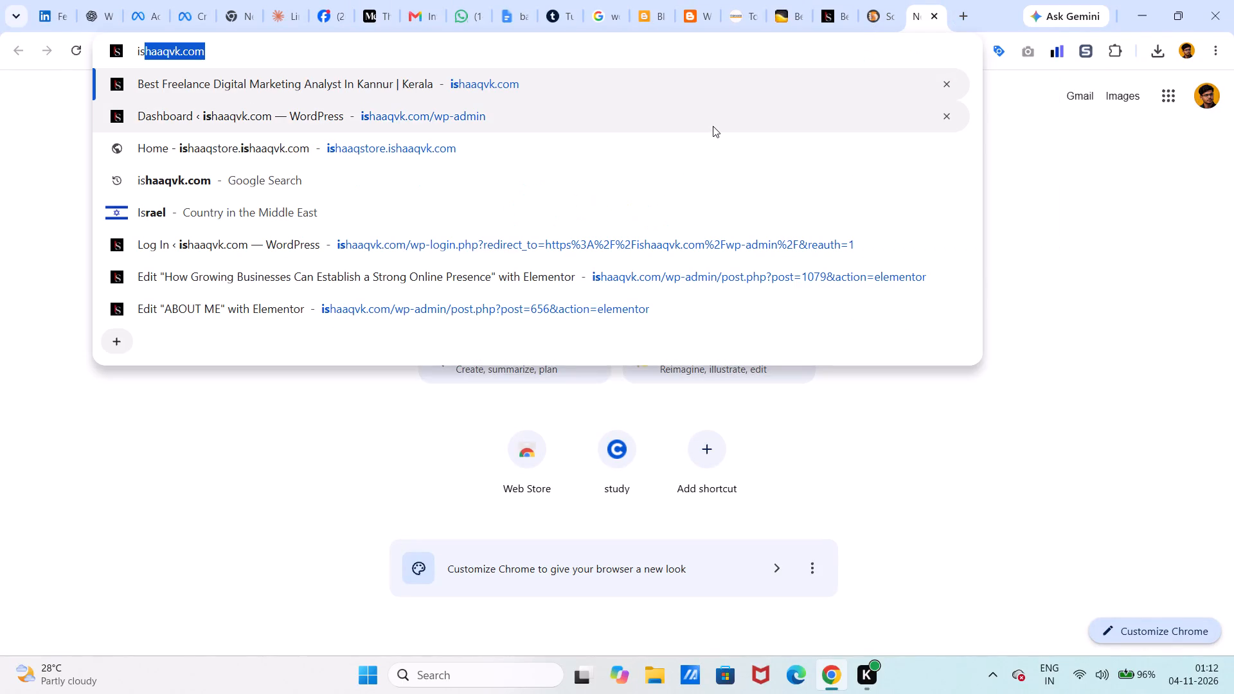
pyautogui.click(713, 126)
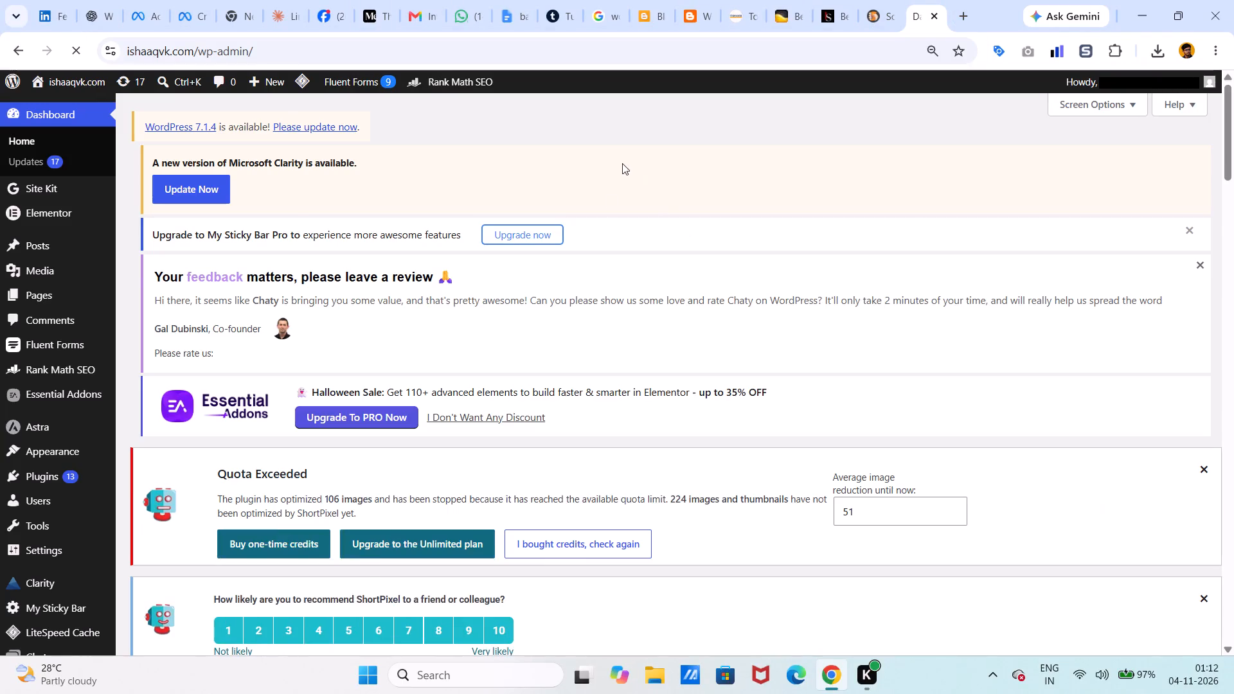
pyautogui.scroll(-4, 546, 381)
pyautogui.scroll(-4, 470, 408)
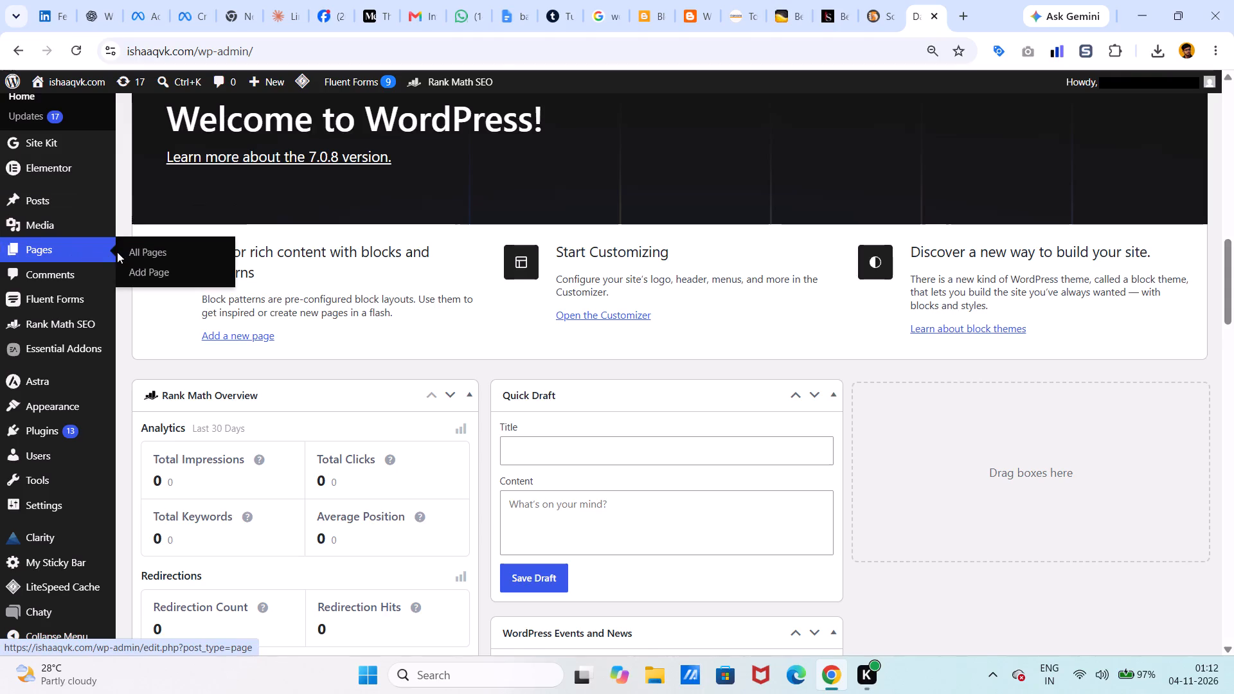
pyautogui.click(136, 201)
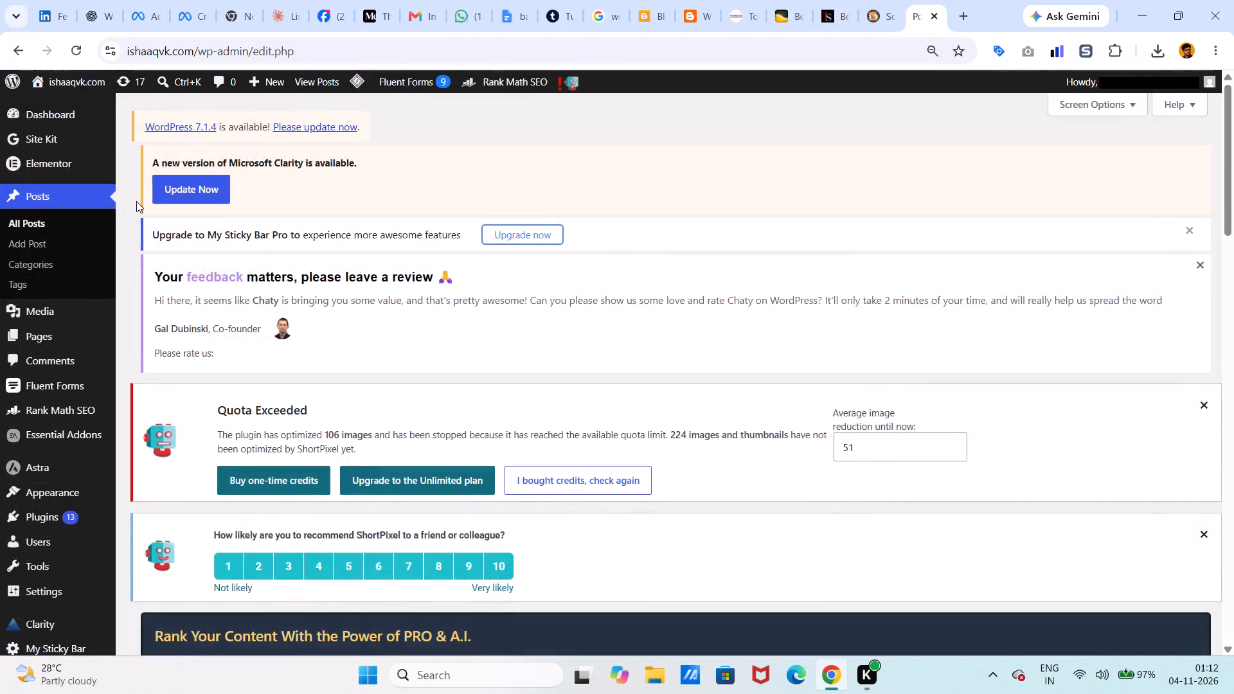
pyautogui.scroll(-2, 247, 208)
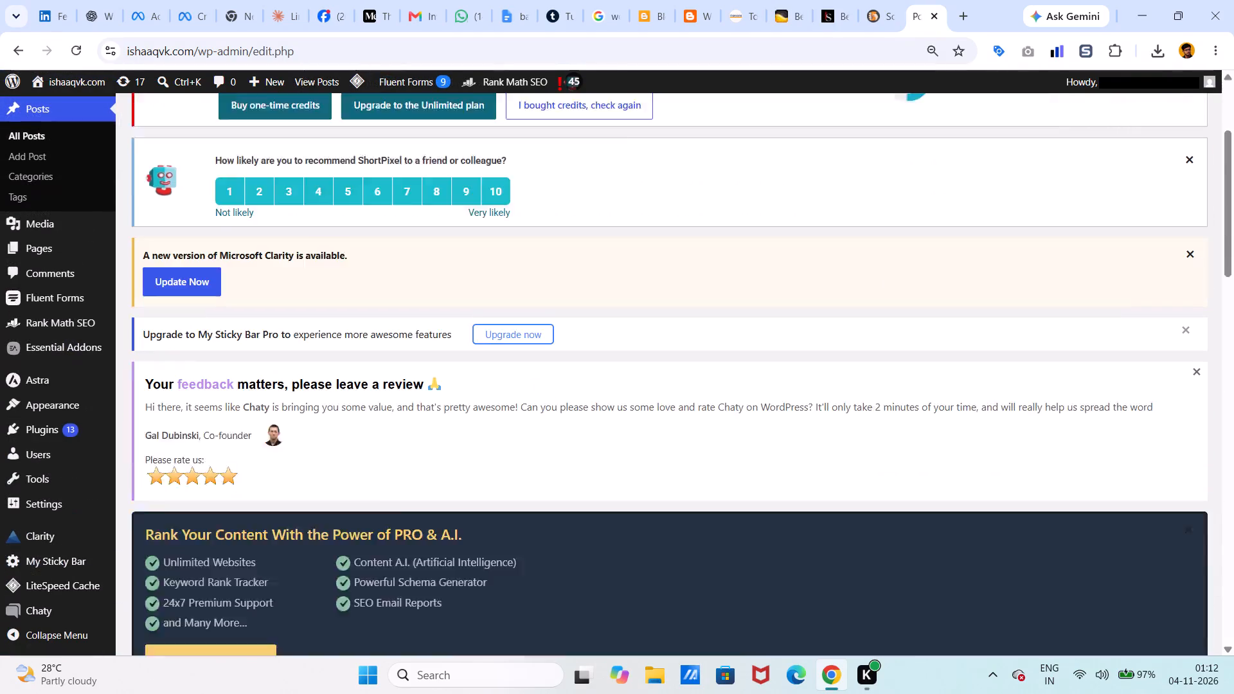
pyautogui.scroll(-4, 247, 208)
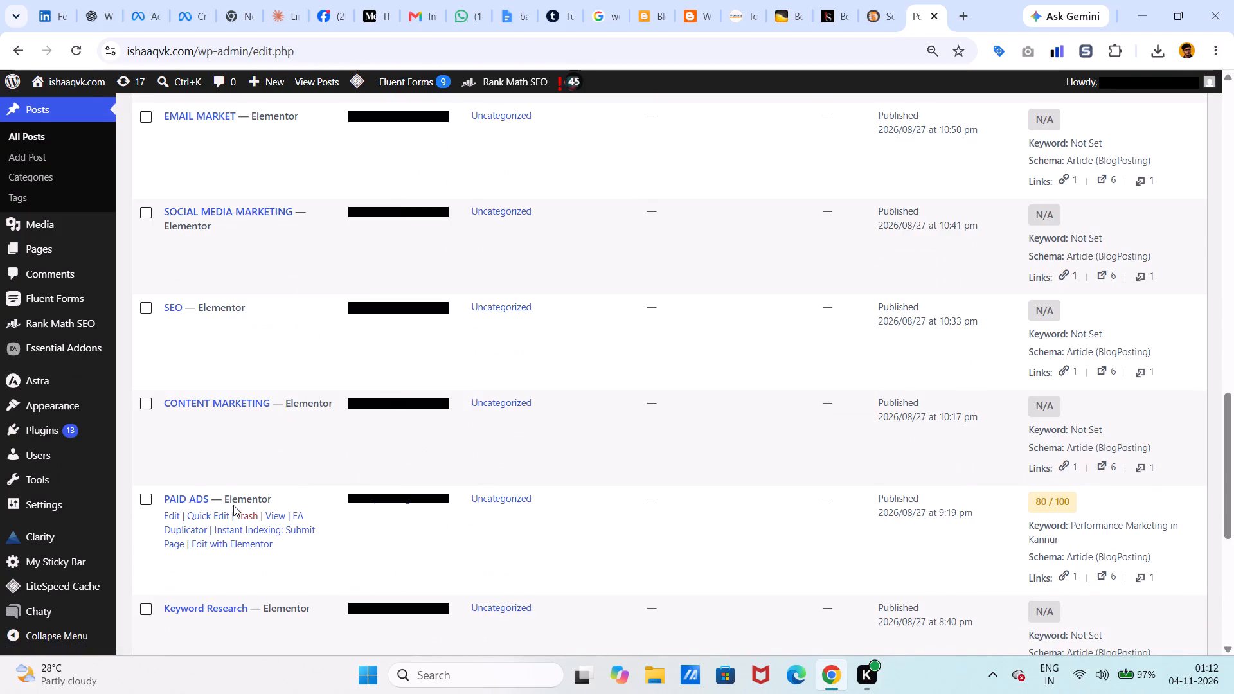
# Open the PAID ADS post in the Elementor editor from the posts list.
pyautogui.click(219, 540)
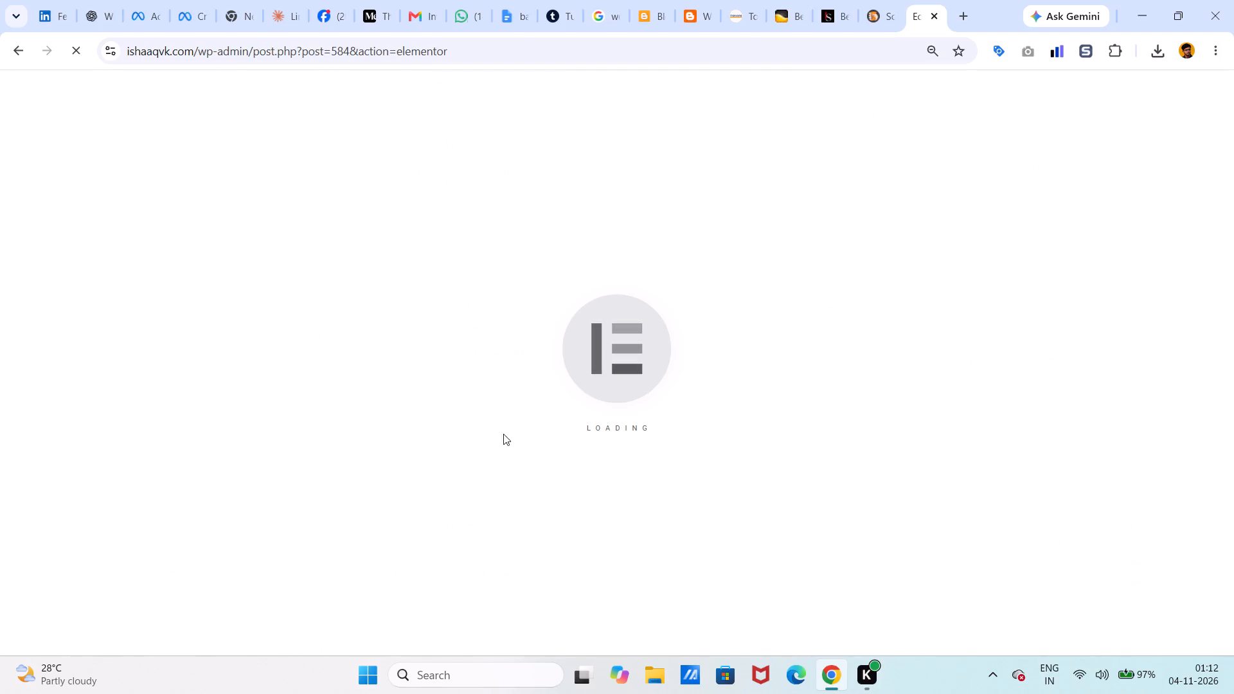
# In a new browser tab, open the ishaaqvk.com dashboard's posts list and open the PAID ADS post in the WordPress post editor.
pyautogui.click(956, 17)
pyautogui.write('is')
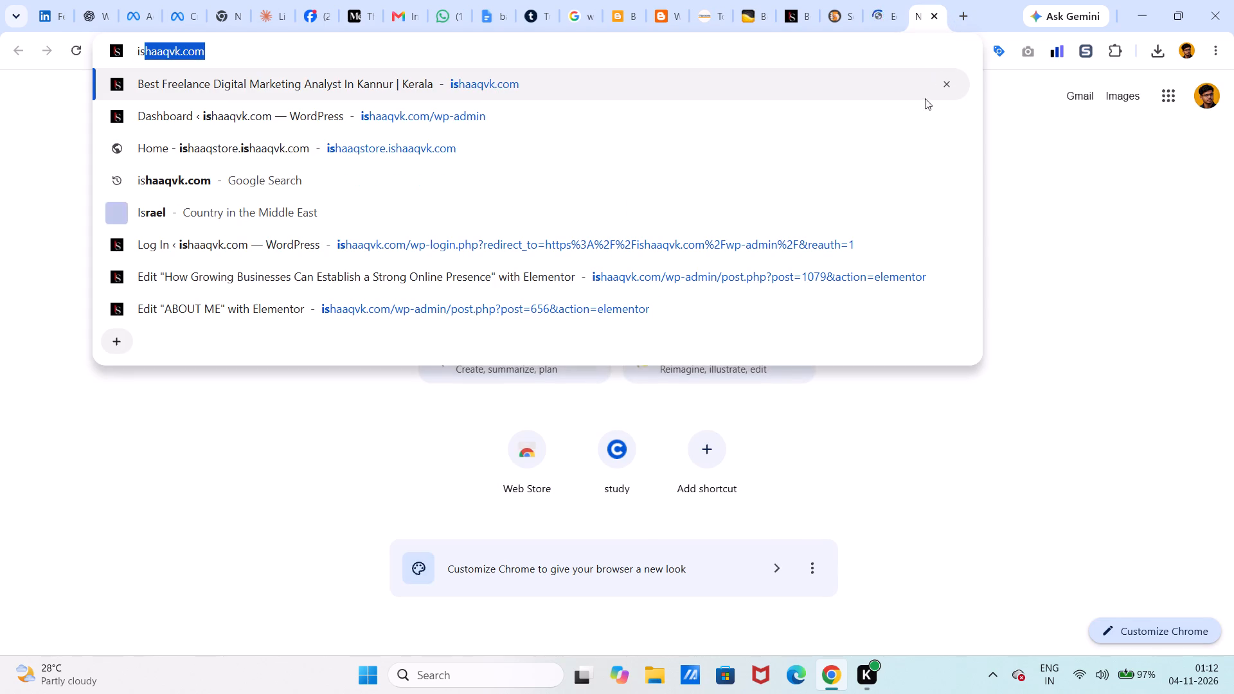
pyautogui.click(832, 118)
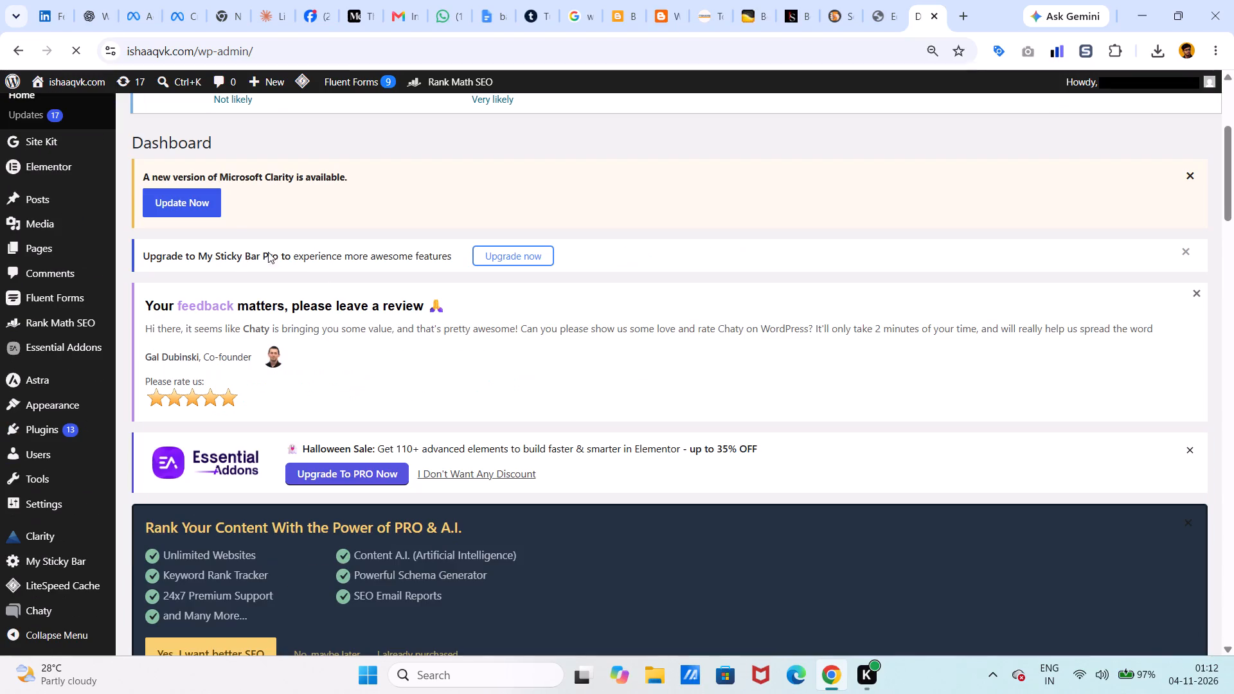
pyautogui.click(145, 204)
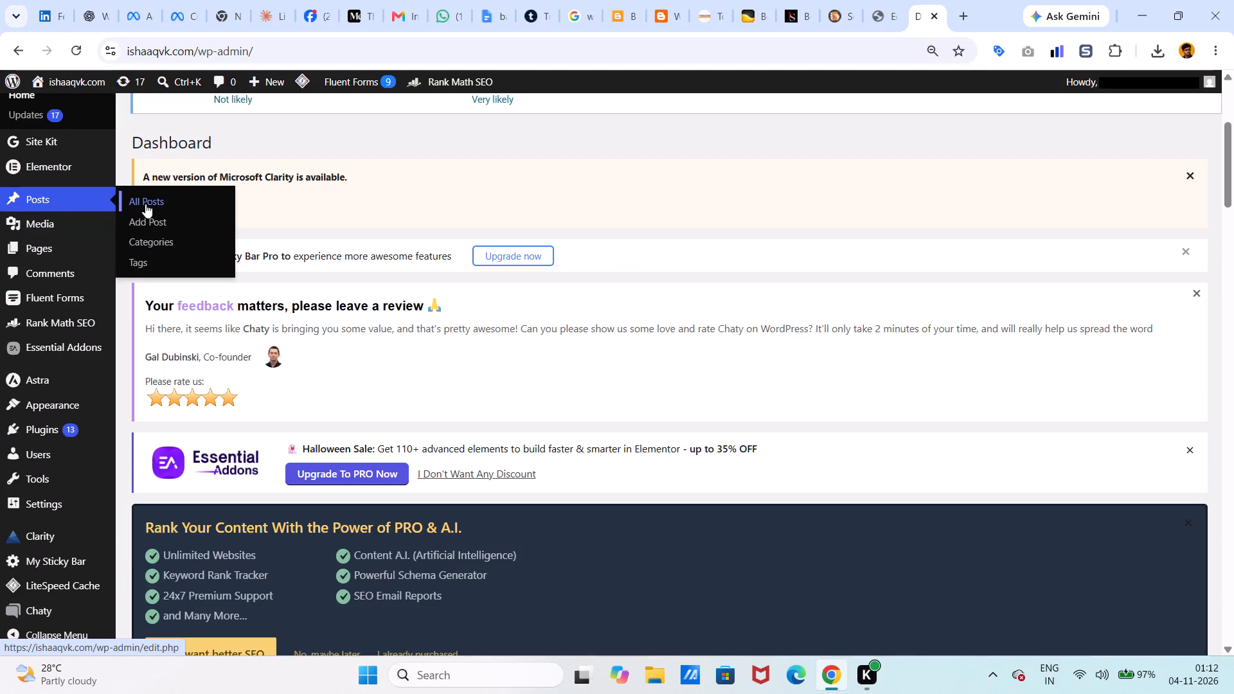
pyautogui.scroll(-4, 516, 440)
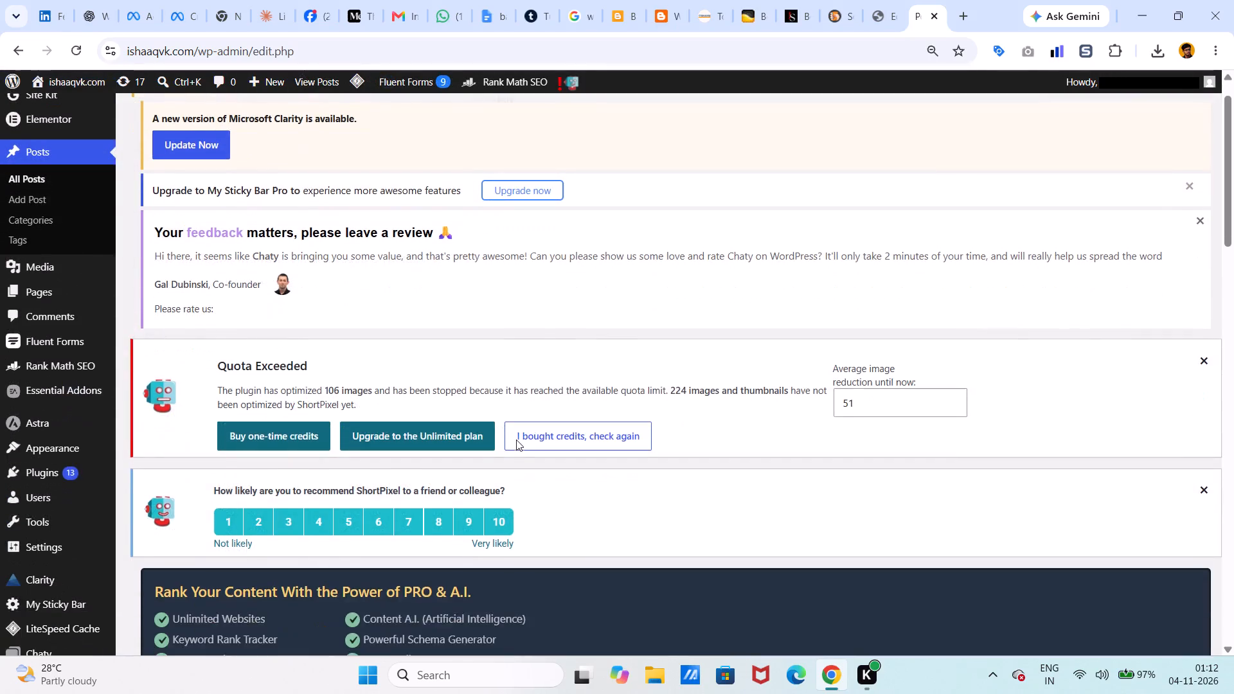
pyautogui.scroll(-7, 516, 440)
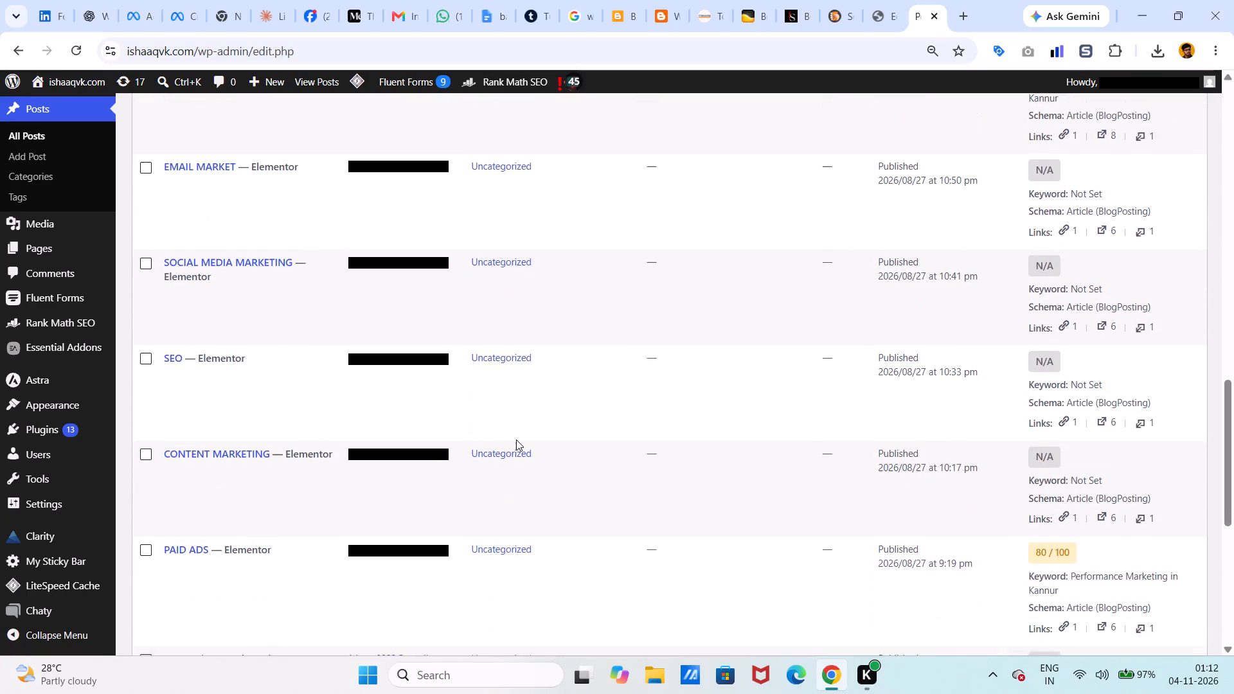
pyautogui.scroll(-1, 516, 440)
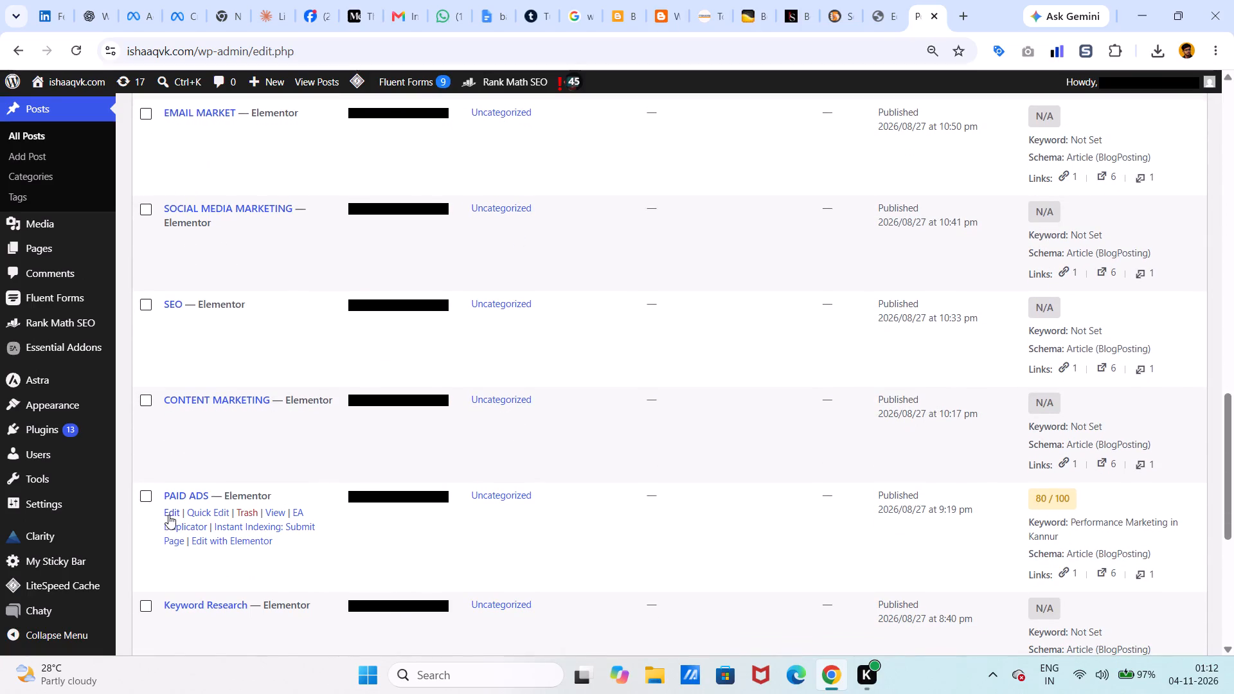
pyautogui.click(168, 514)
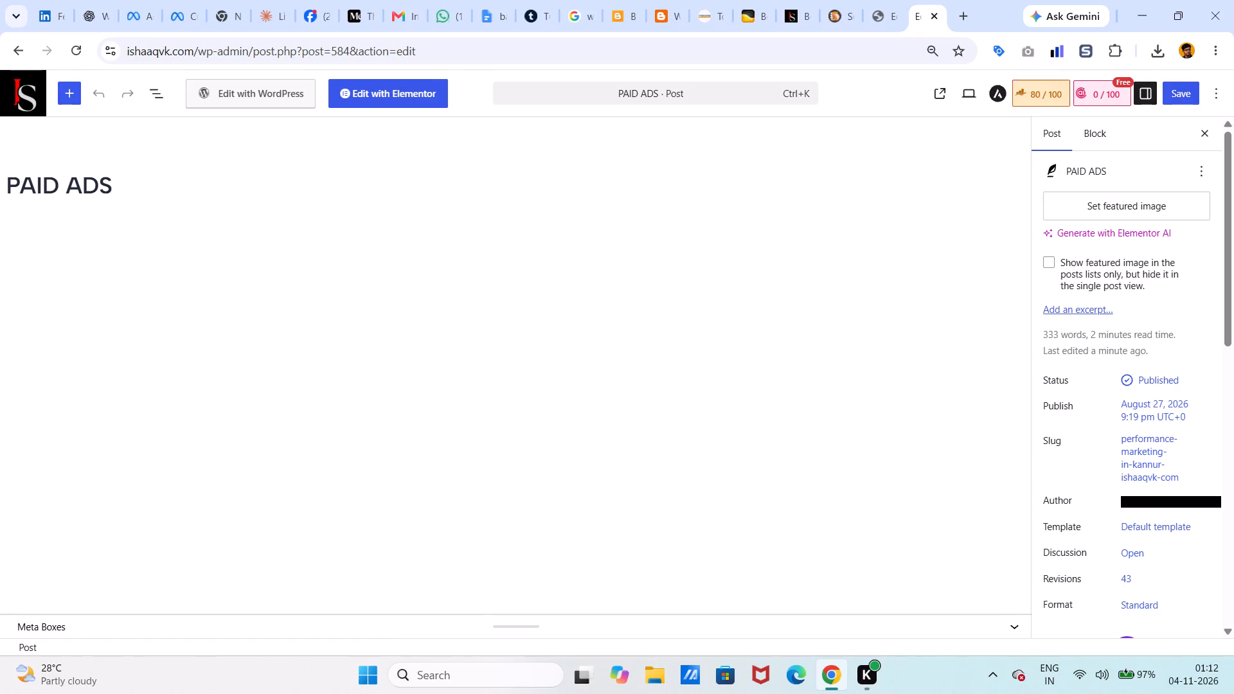
# Examine the Rank Math Basic SEO and Additional checks of the PAID ADS post for remaining errors.
pyautogui.click(1033, 98)
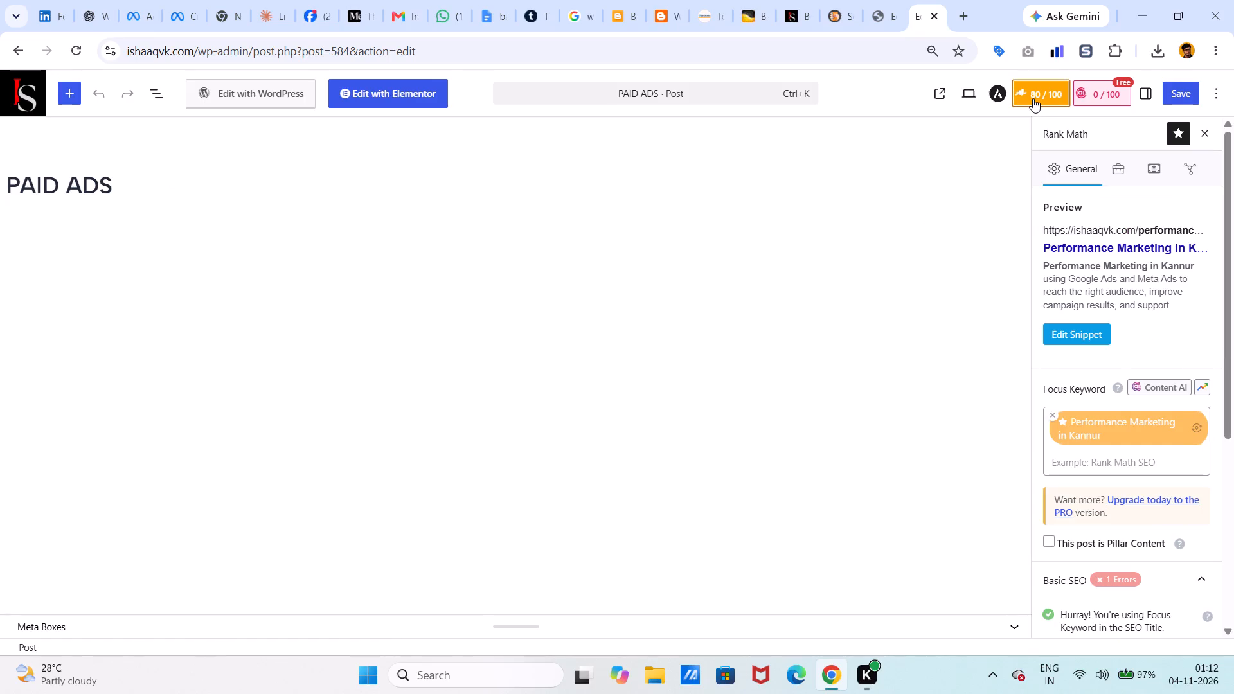
pyautogui.scroll(-3, 1118, 330)
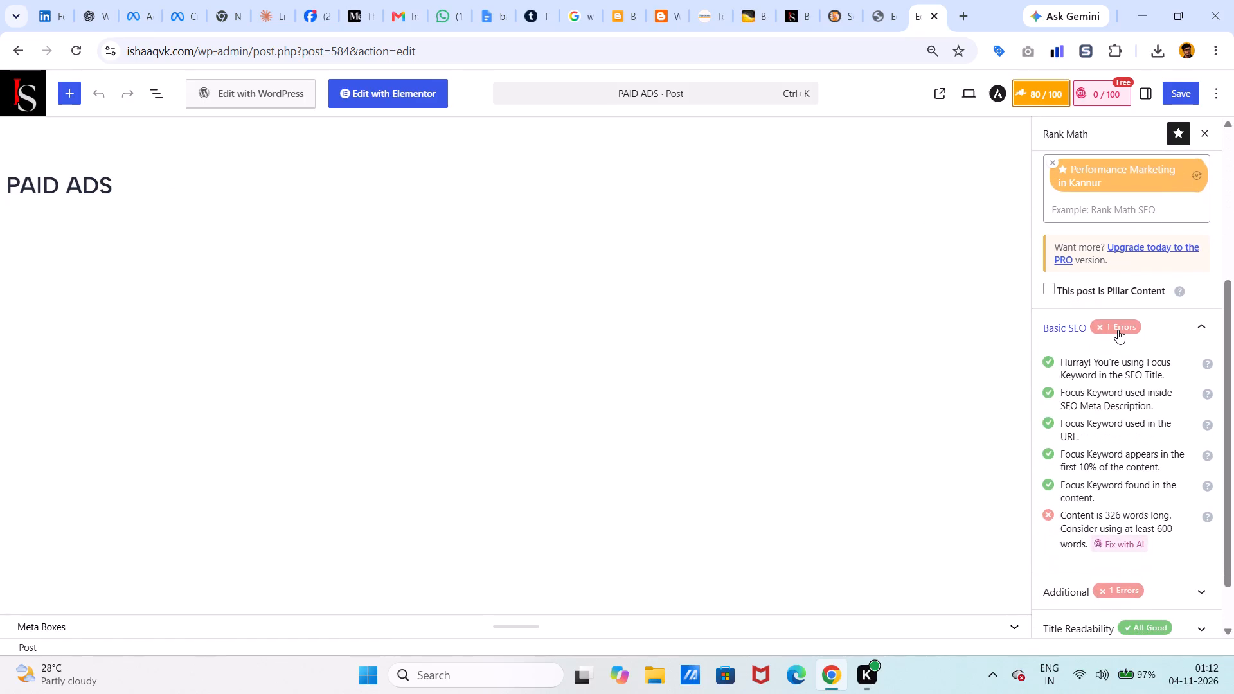
pyautogui.scroll(-1, 1118, 330)
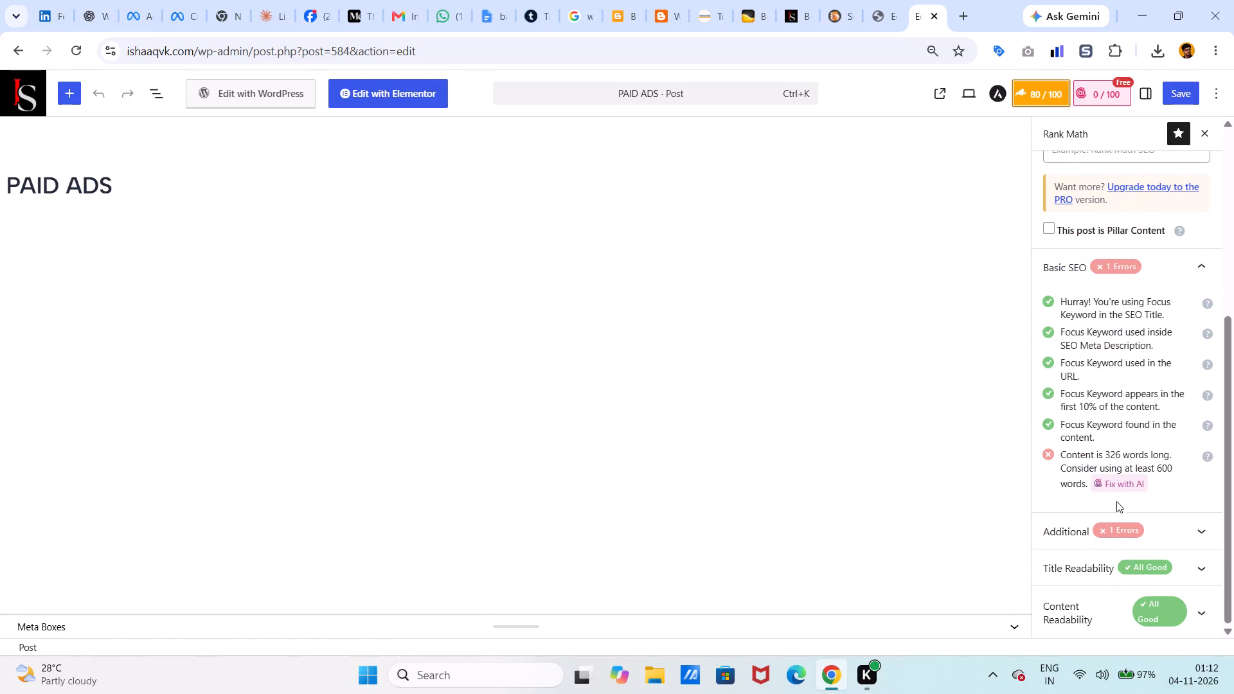
pyautogui.click(1111, 521)
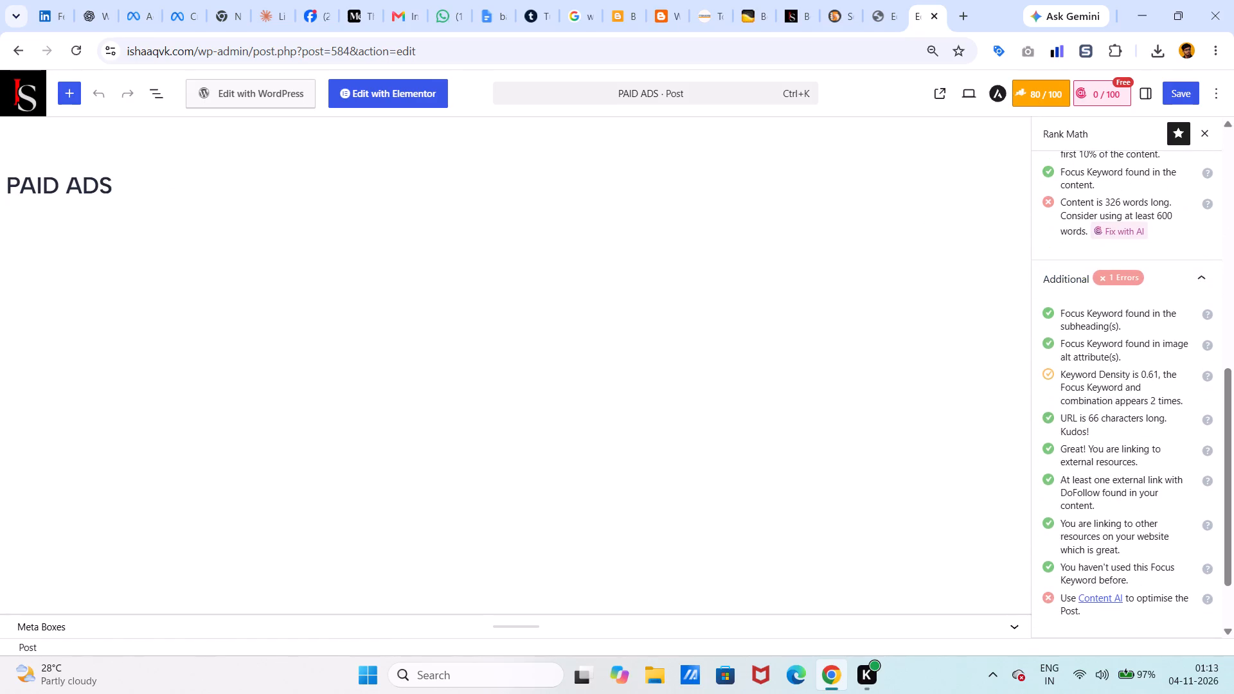
pyautogui.scroll(-1, 1111, 521)
pyautogui.scroll(1, 1111, 521)
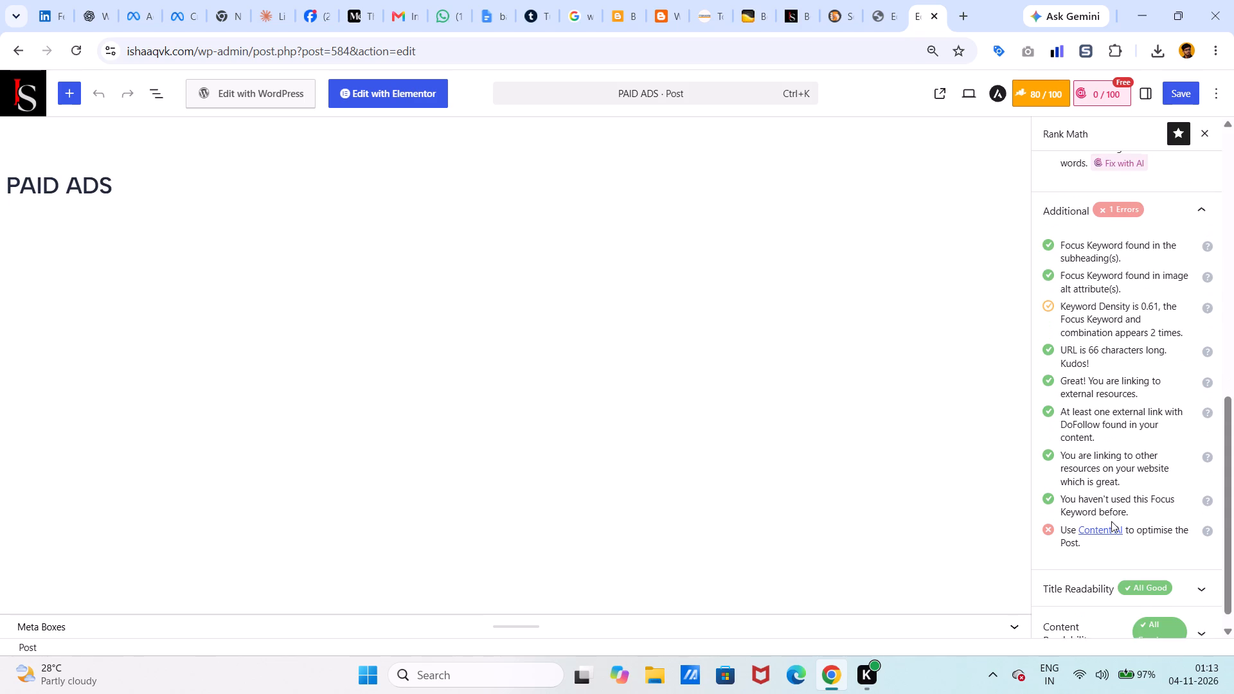
pyautogui.scroll(1, 1111, 521)
pyautogui.moveTo(1111, 521); pyautogui.dragTo(1101, 467)
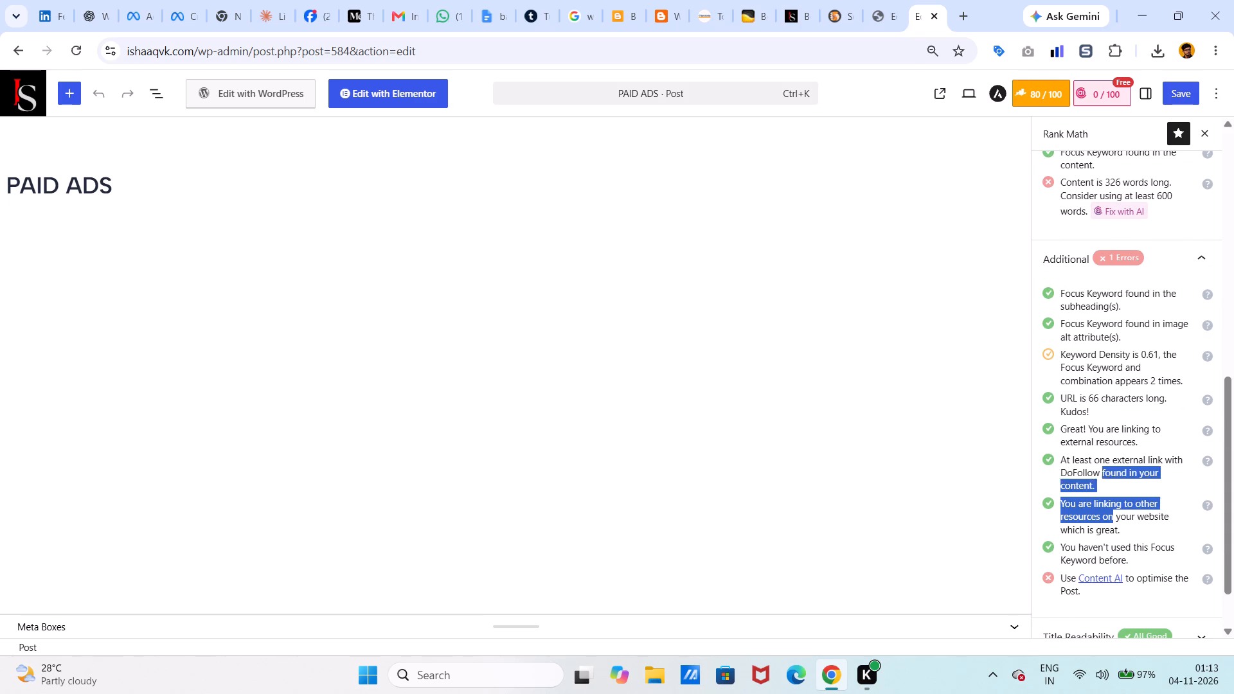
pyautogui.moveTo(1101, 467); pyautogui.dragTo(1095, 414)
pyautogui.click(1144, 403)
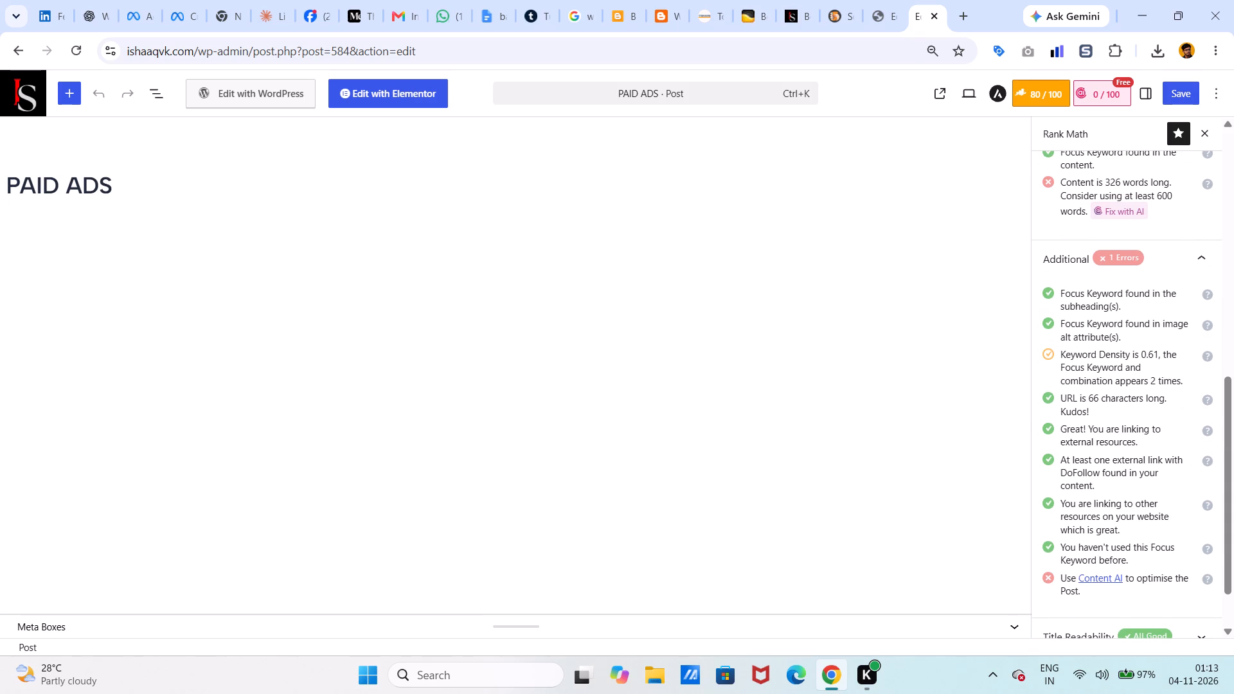
# In the Elementor editor, insert "performance marketing in Kannur" after "Create" in the META ADS description.
pyautogui.click(881, 1)
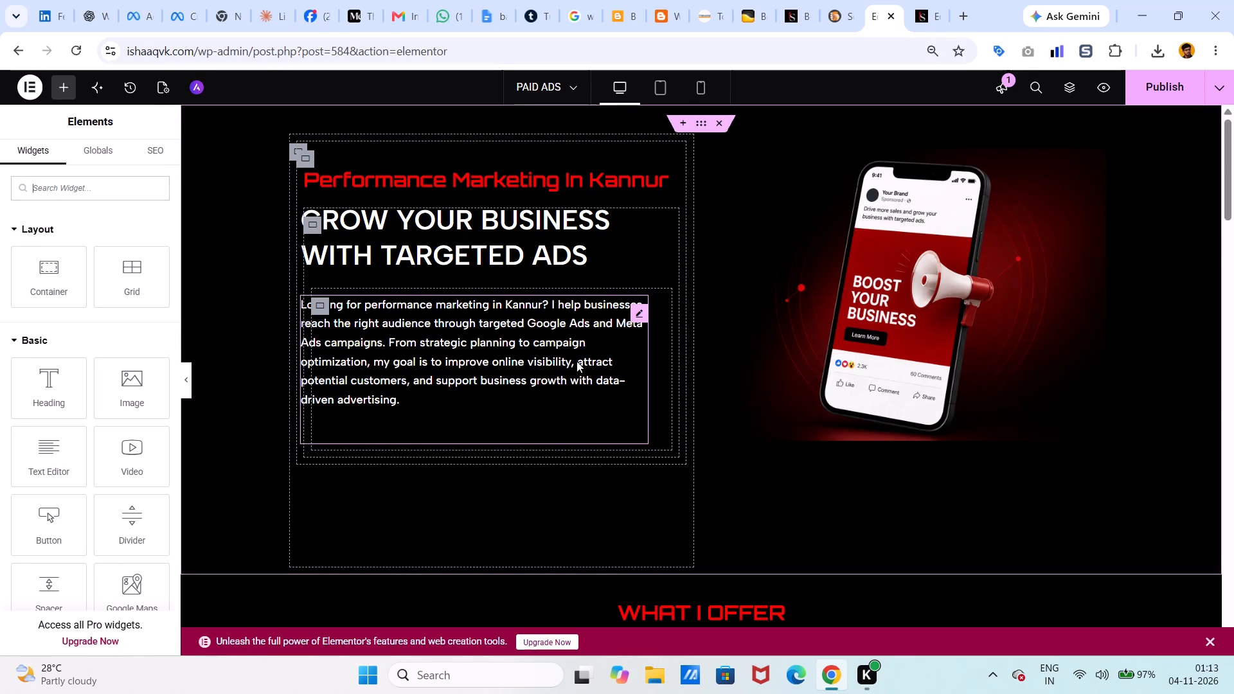
pyautogui.scroll(-4, 577, 361)
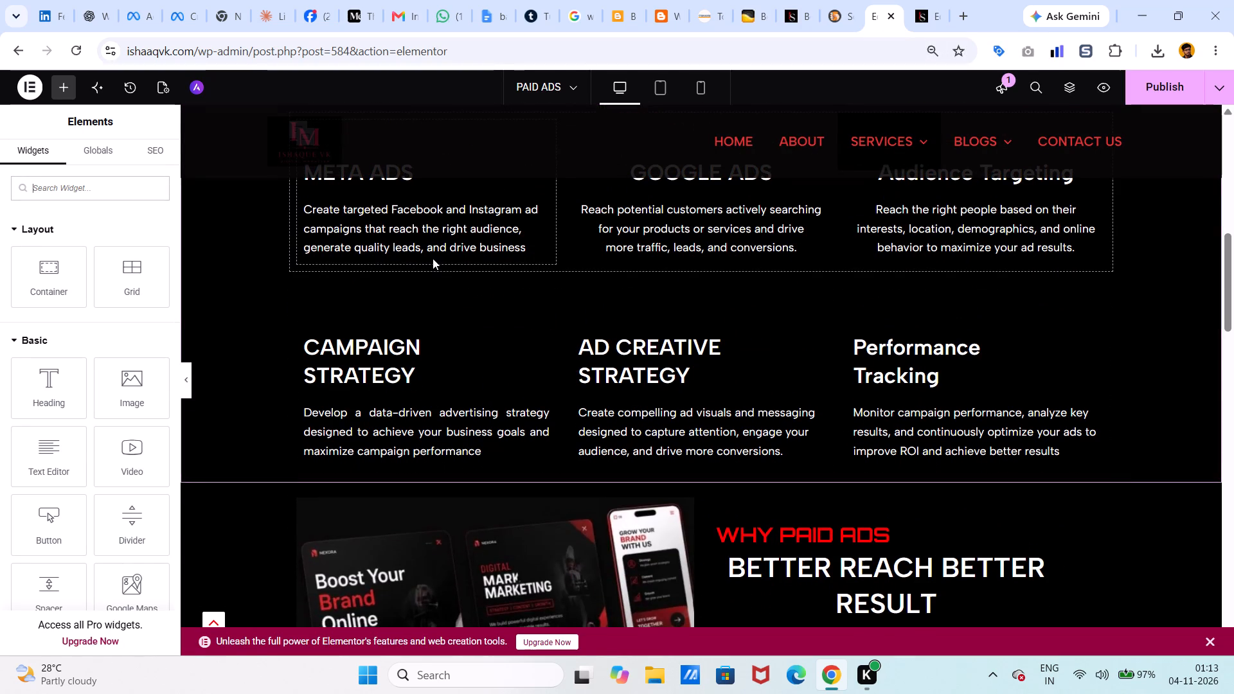
pyautogui.click(410, 230)
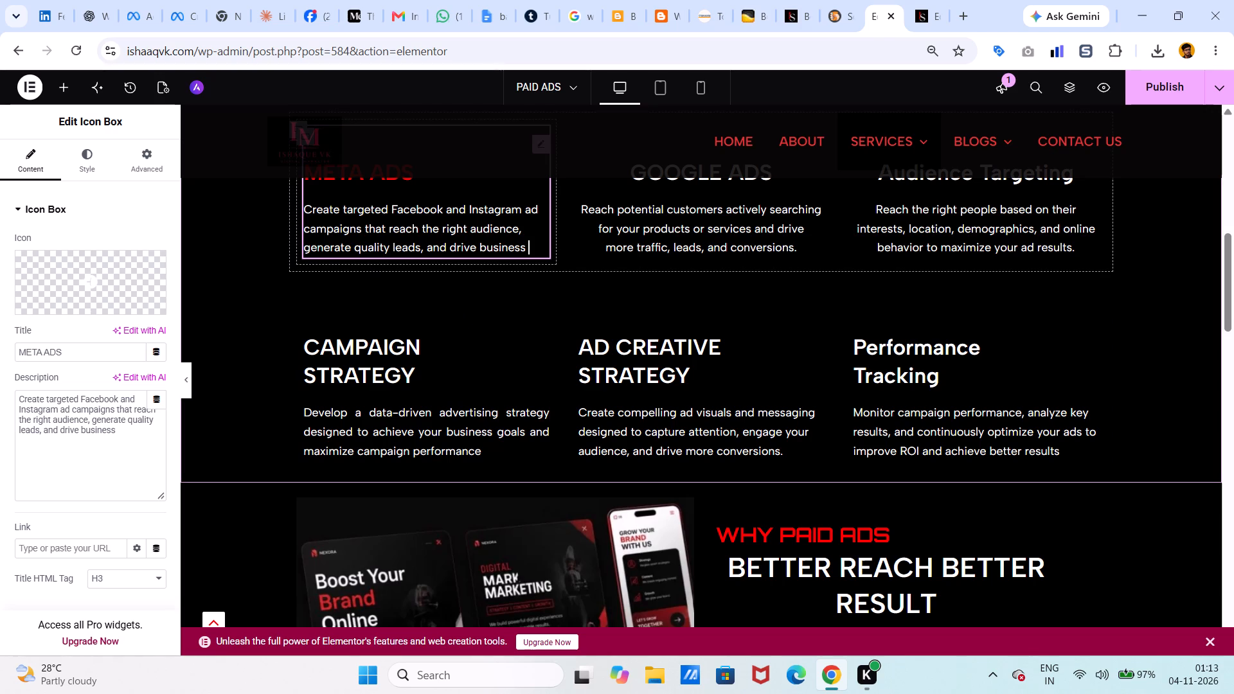
# Insert "performance marketing in Kannur" after "Create" in the META ADS description.
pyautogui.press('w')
pyautogui.press('BackSpace')
pyautogui.click(341, 211)
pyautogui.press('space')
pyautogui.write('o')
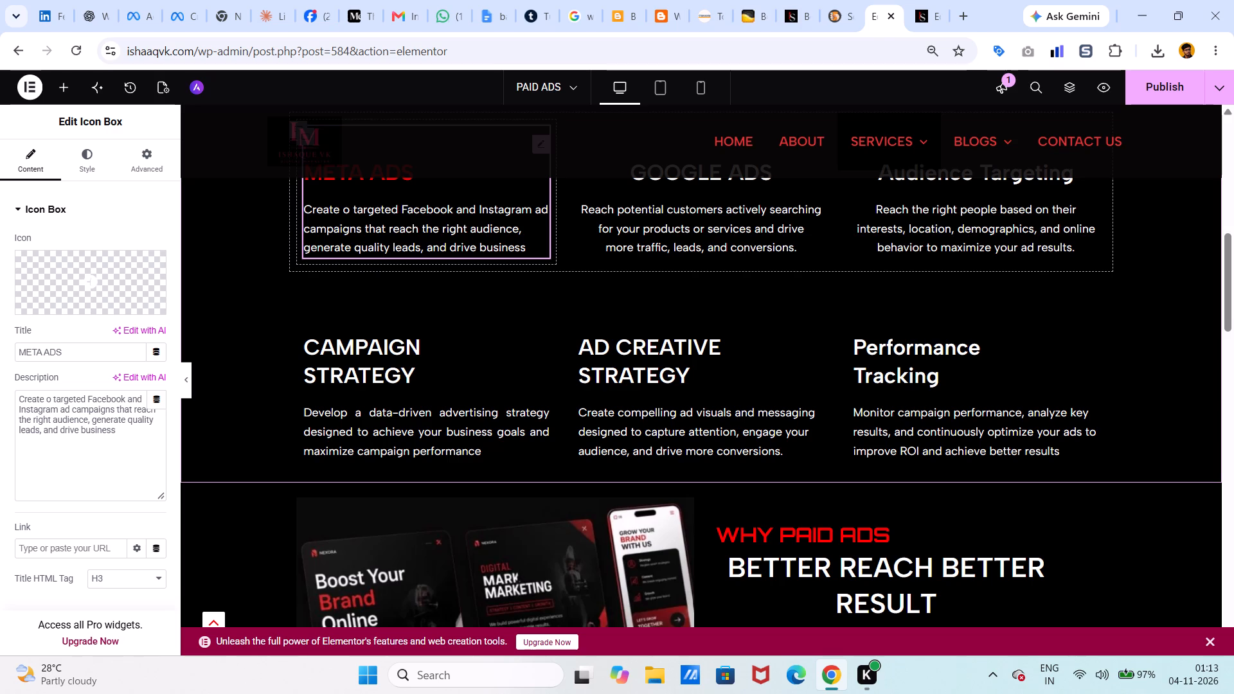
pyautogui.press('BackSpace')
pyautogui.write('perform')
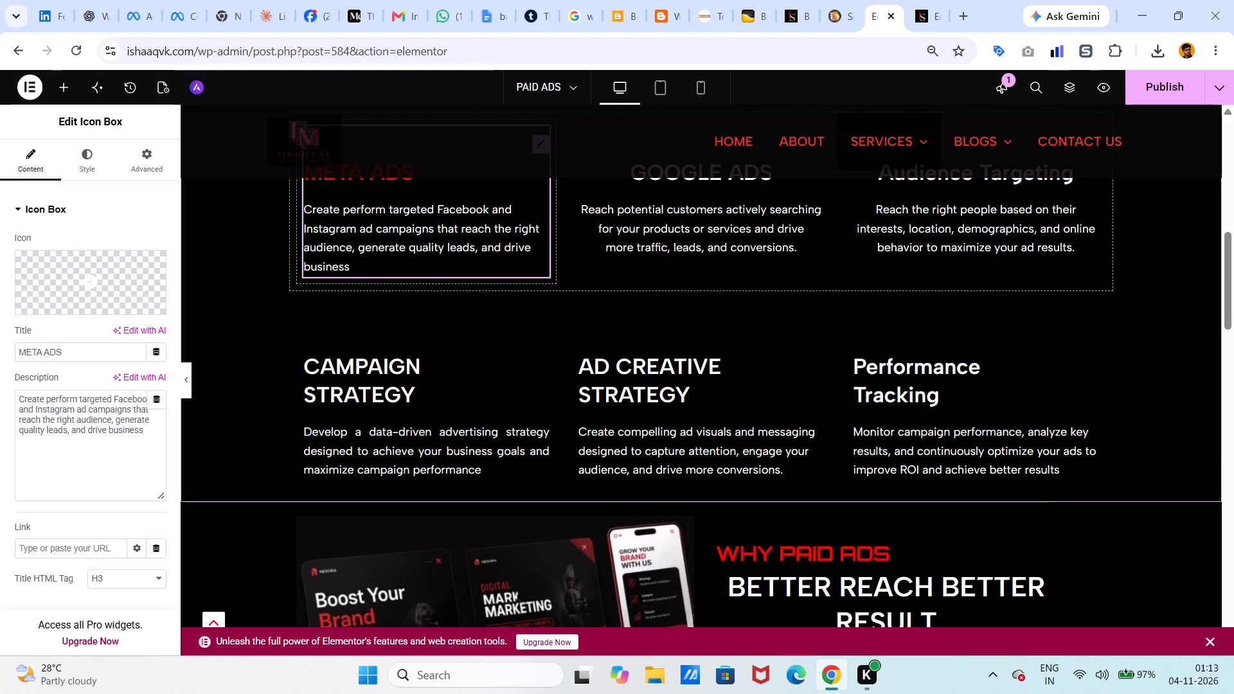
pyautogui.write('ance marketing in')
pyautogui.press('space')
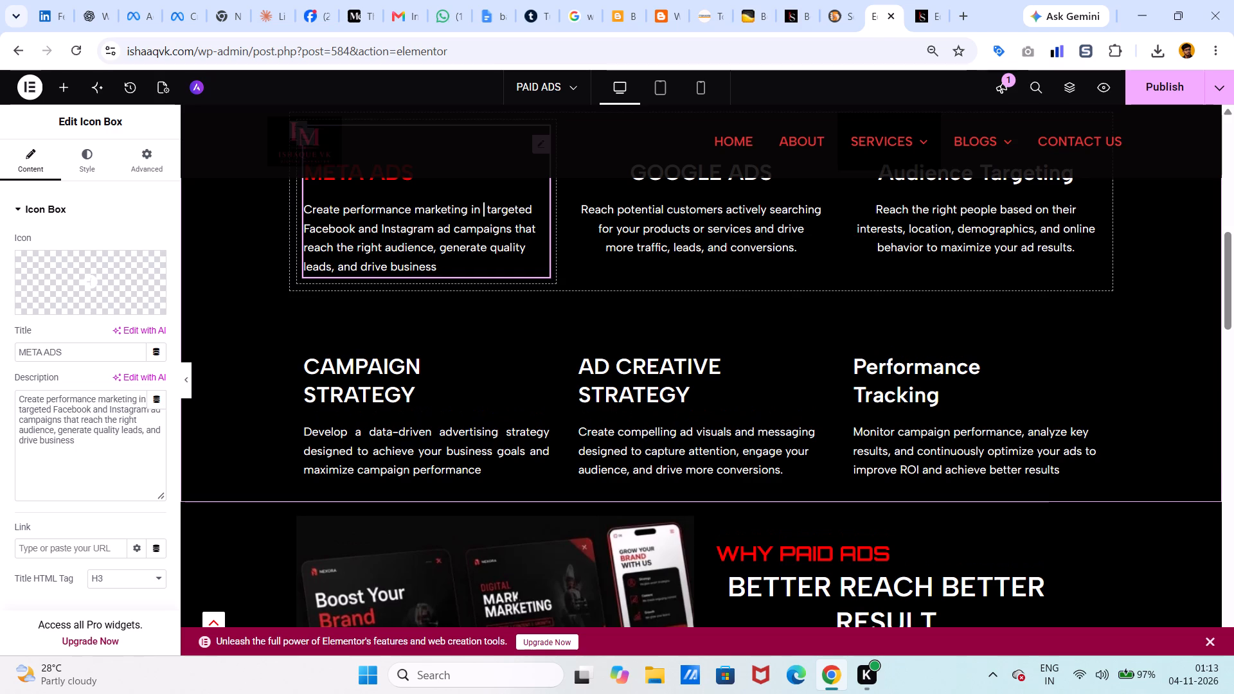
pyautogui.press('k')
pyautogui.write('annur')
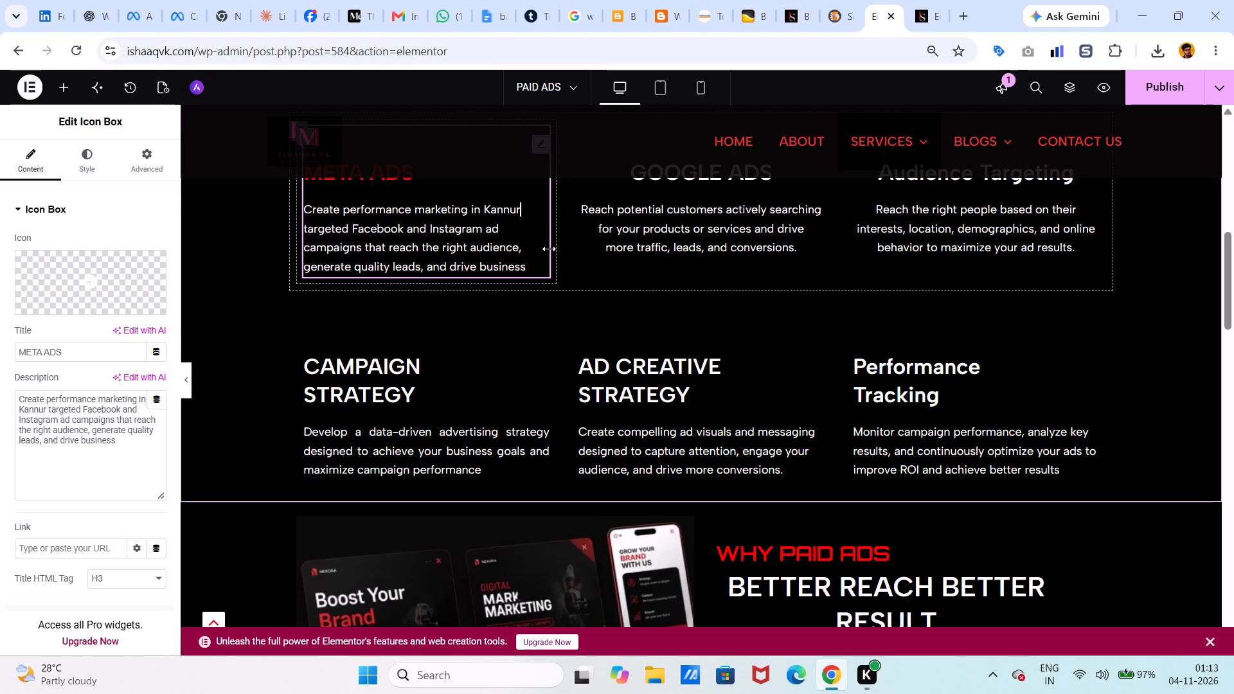
# Copy "performance marketing in Kannur" from the META ADS description for insertion after "Reach potential" in the GOOGLE ADS description.
pyautogui.moveTo(523, 206); pyautogui.dragTo(467, 208)
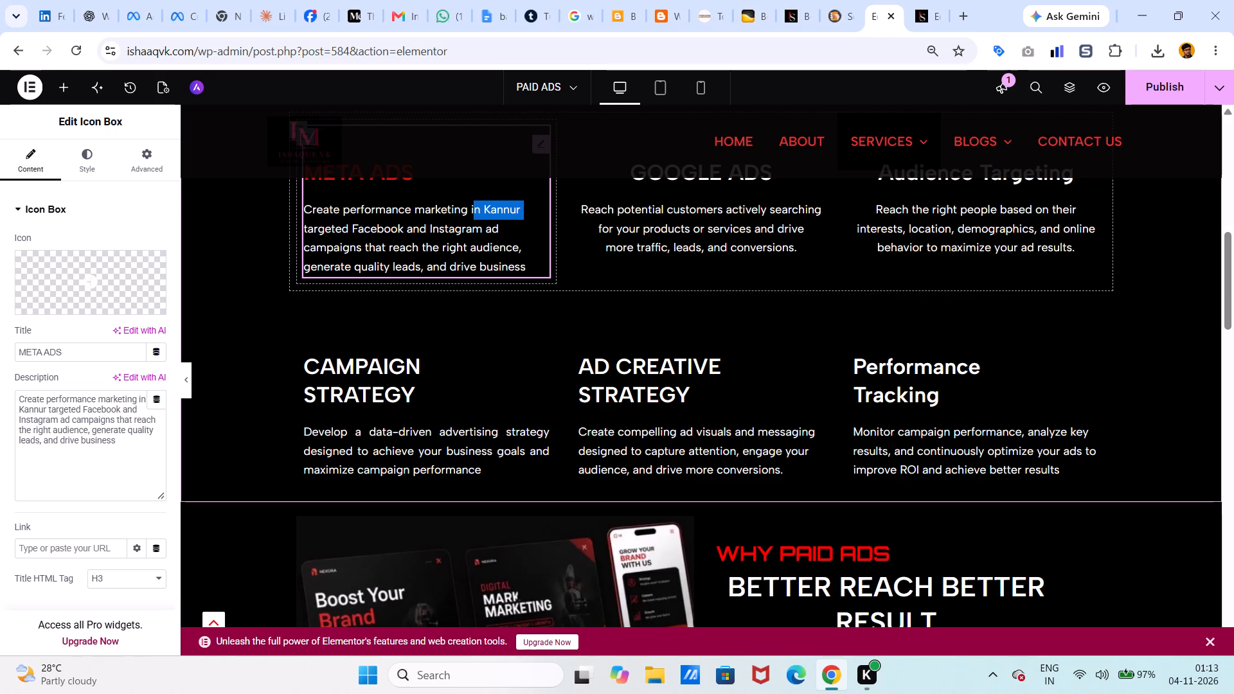
pyautogui.moveTo(467, 208); pyautogui.dragTo(345, 208)
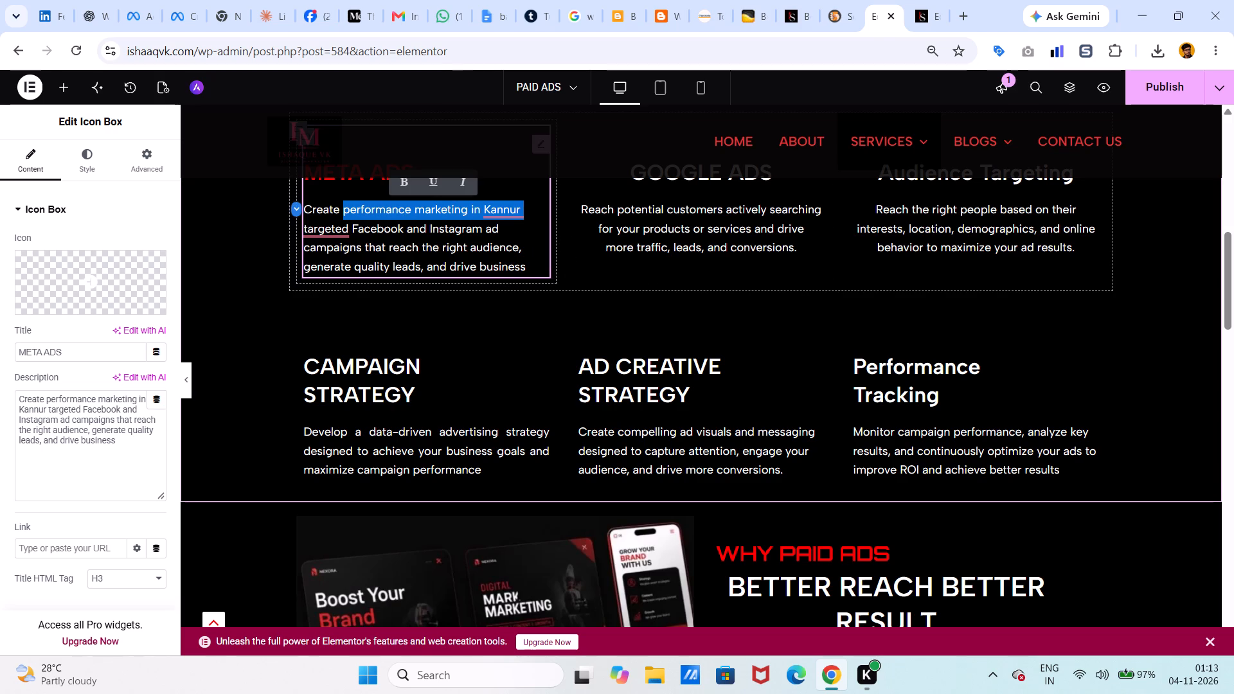
pyautogui.hotkey('ctrl', 'c')
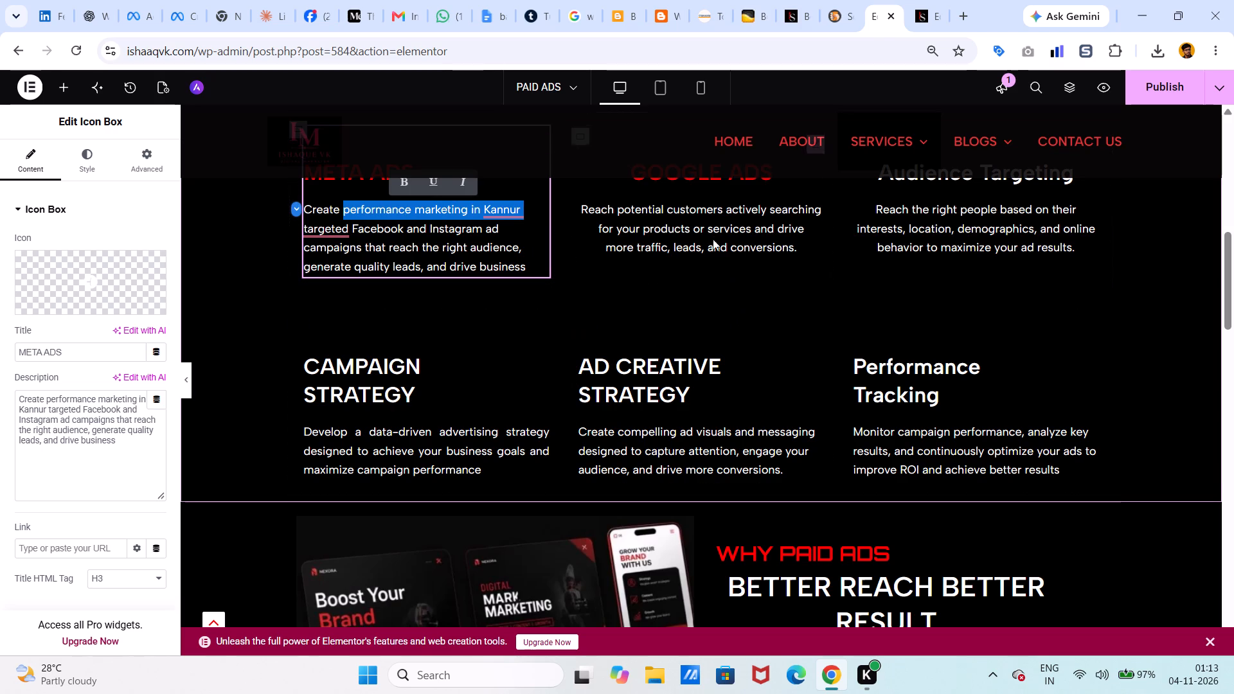
pyautogui.click(708, 234)
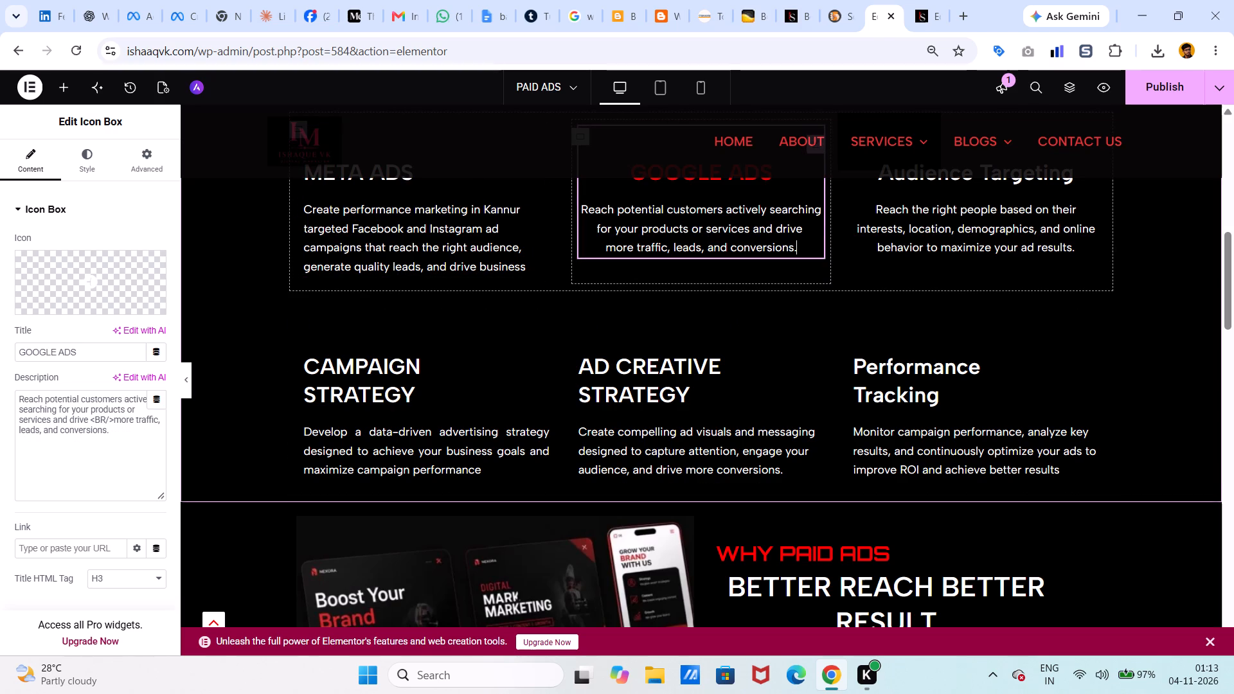
pyautogui.click(665, 211)
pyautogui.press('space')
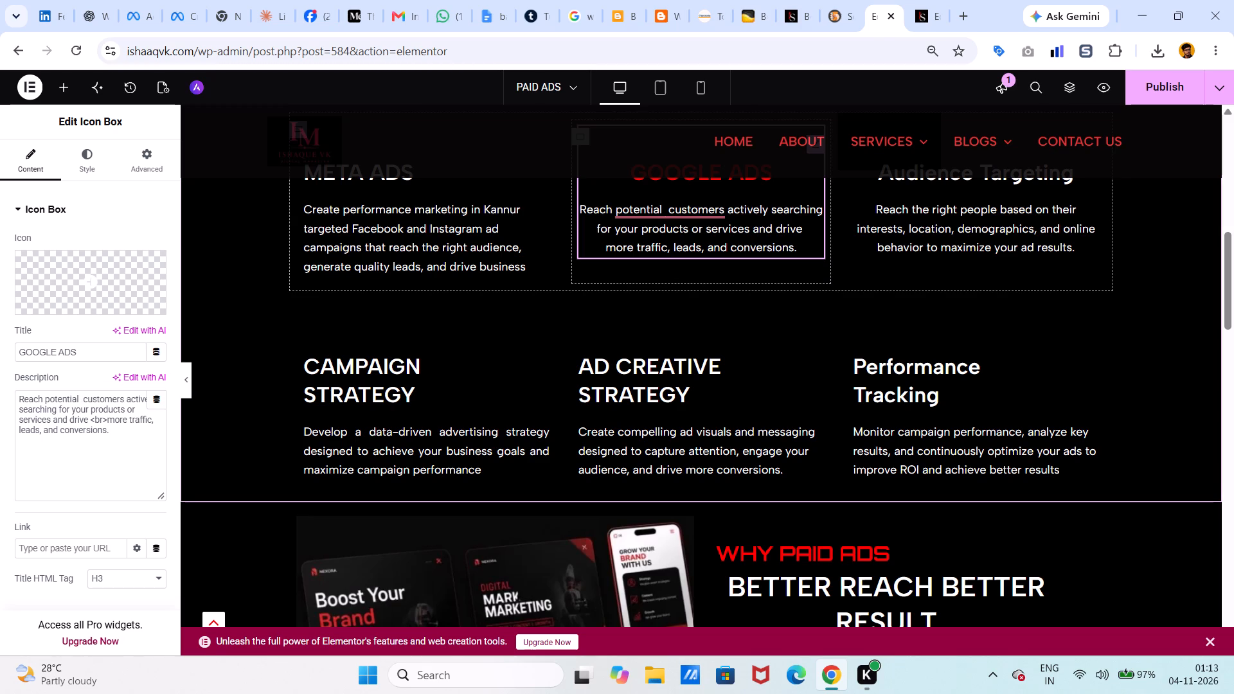
pyautogui.click(668, 229)
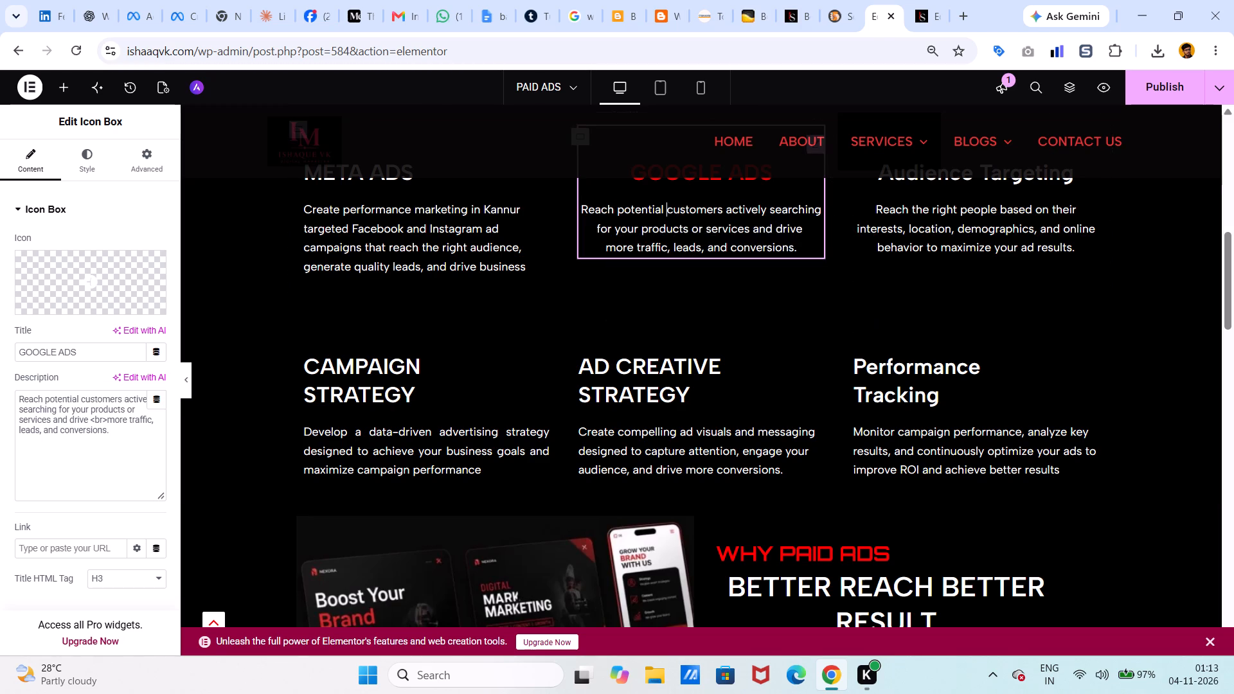
# Reword the start of the GOOGLE ADS description as "Reach potential customers in Kannur customers actively searching for your products".
pyautogui.write('with')
pyautogui.press('space')
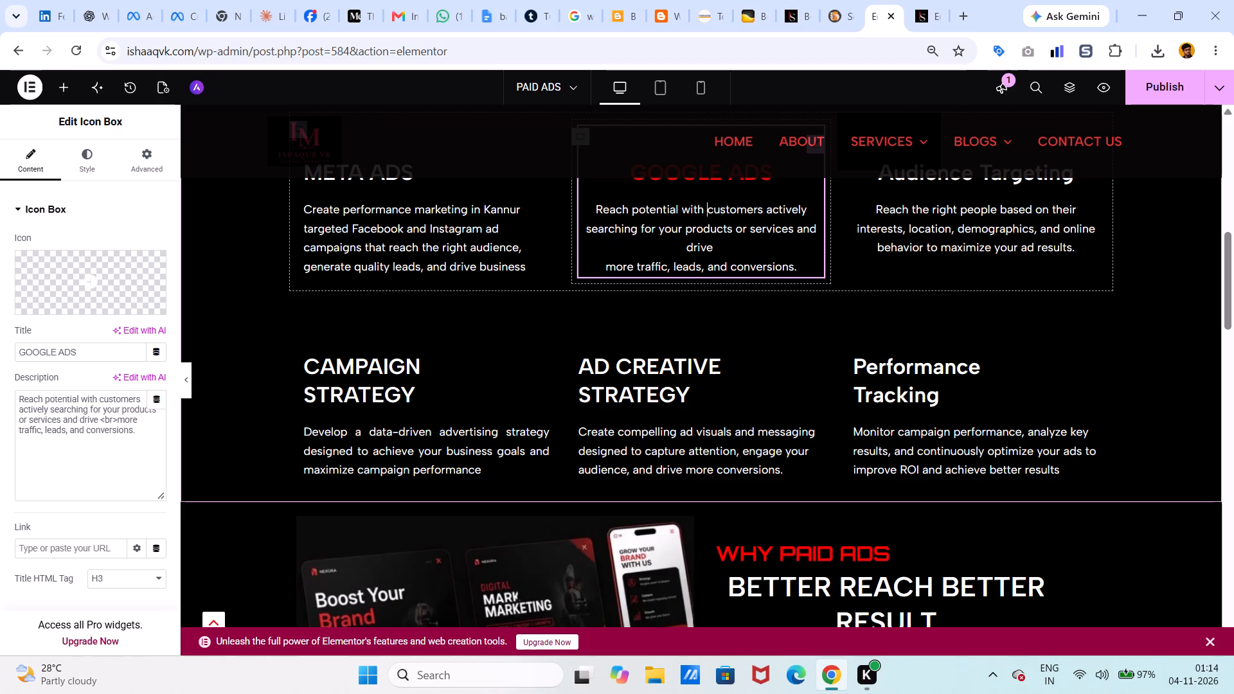
pyautogui.hotkey('ctrl', 'v')
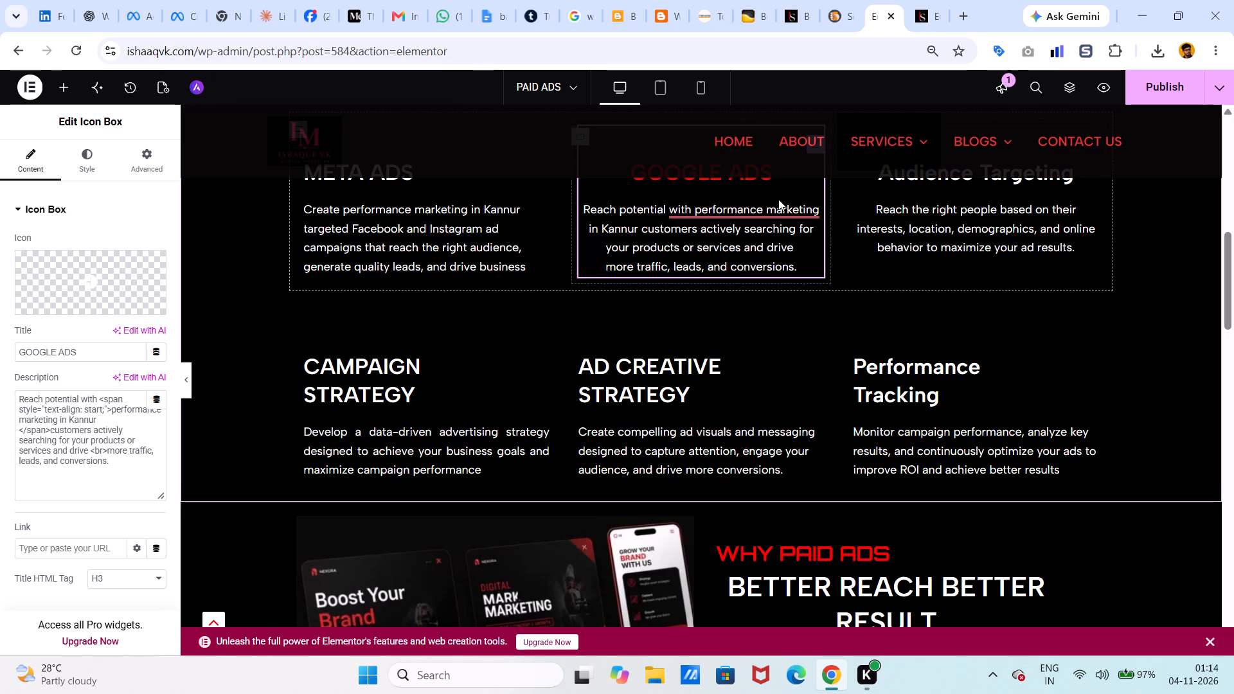
pyautogui.click(766, 234)
pyautogui.write('customers')
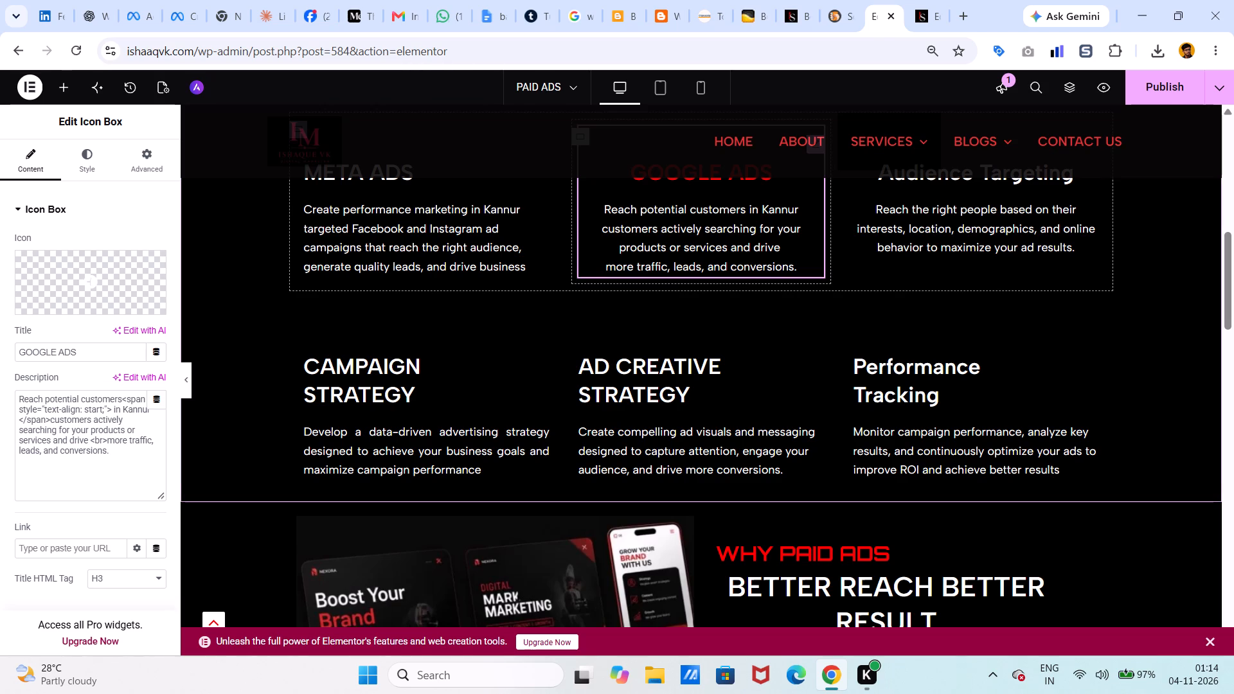
# Set the Audience Targeting icon box alignment to Justified.
pyautogui.click(871, 215)
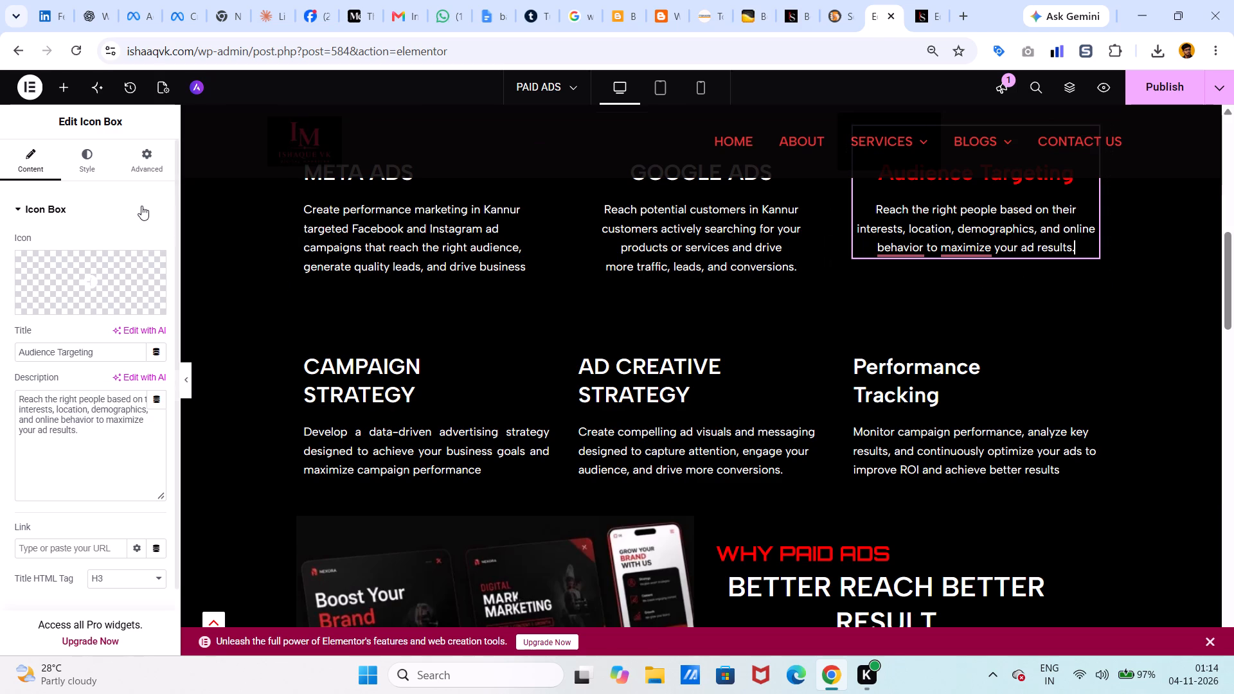
pyautogui.click(78, 157)
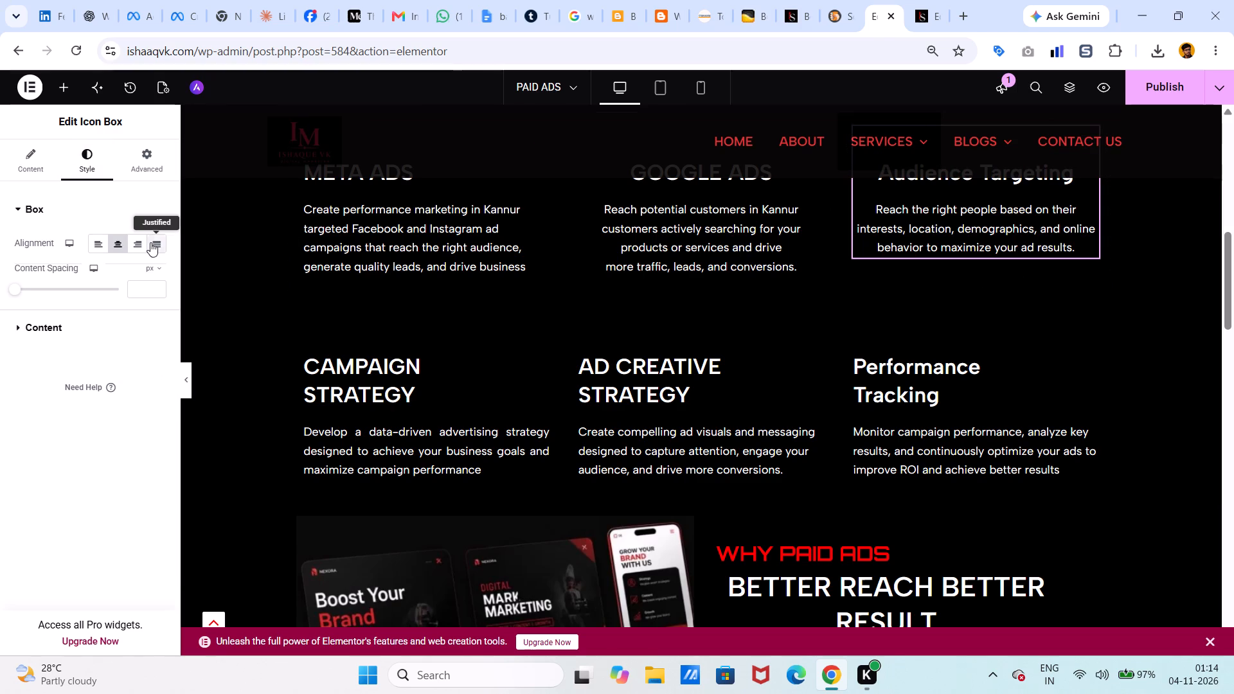
pyautogui.click(150, 242)
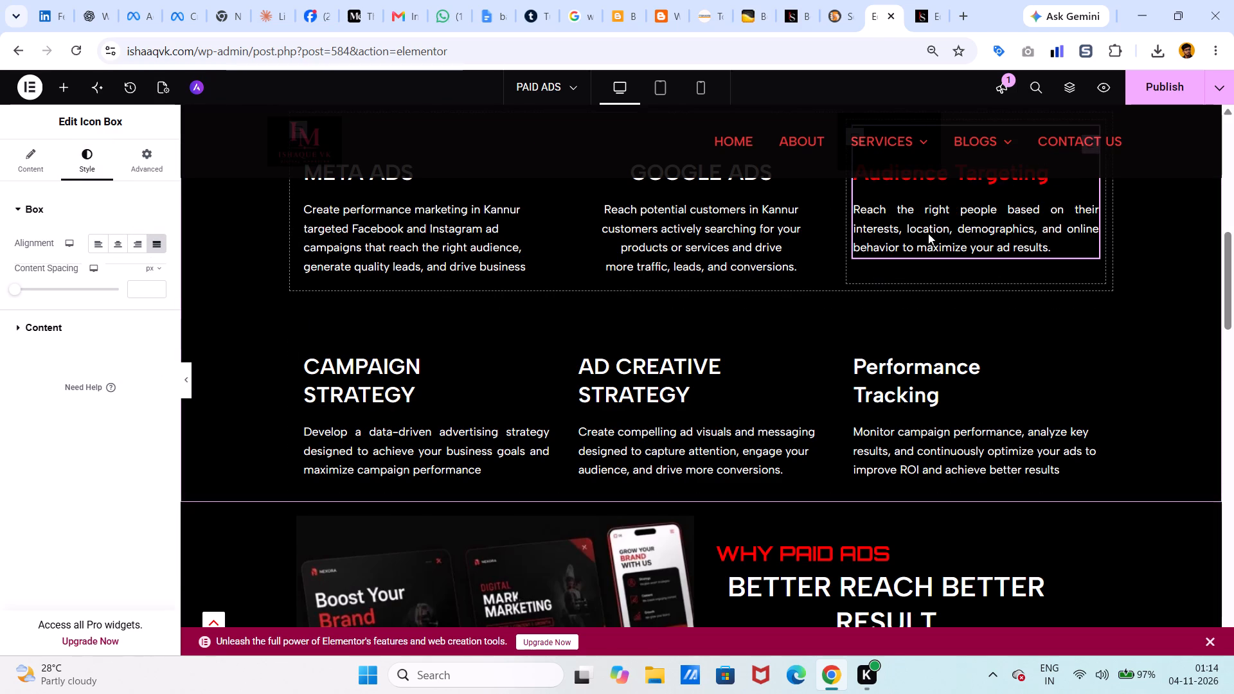
# Publish the PAID ADS edits made in Elementor.
pyautogui.scroll(-3, 752, 366)
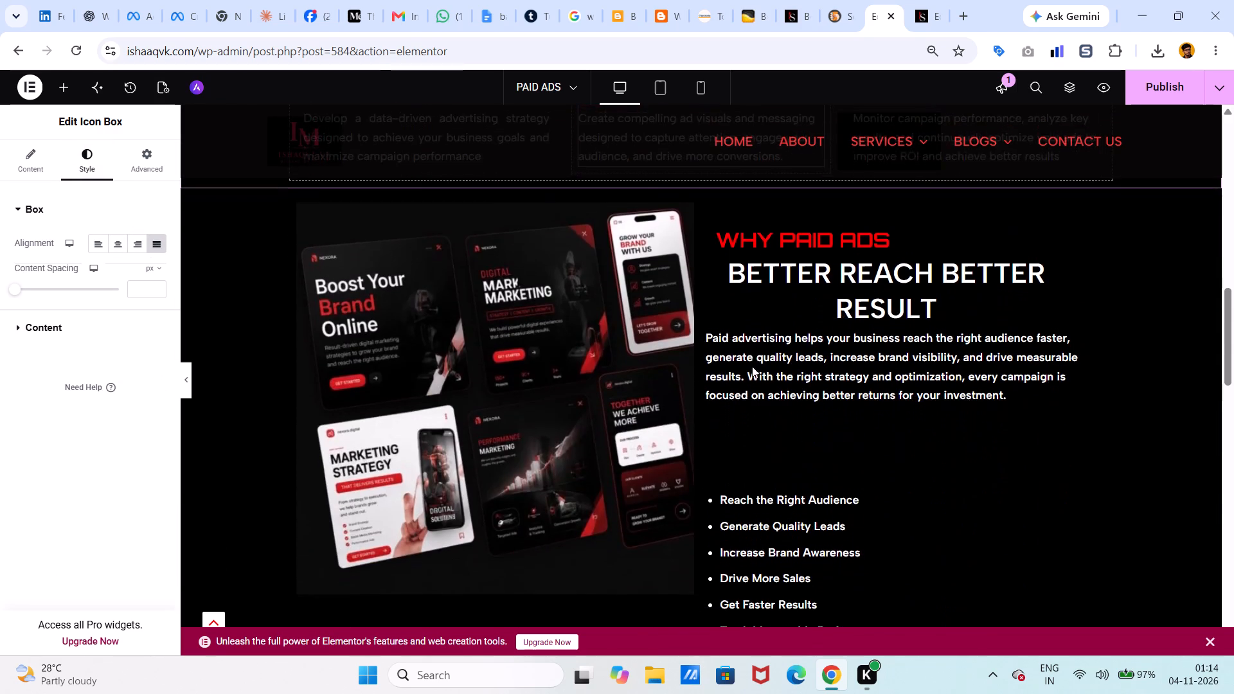
pyautogui.scroll(5, 752, 366)
pyautogui.click(1149, 94)
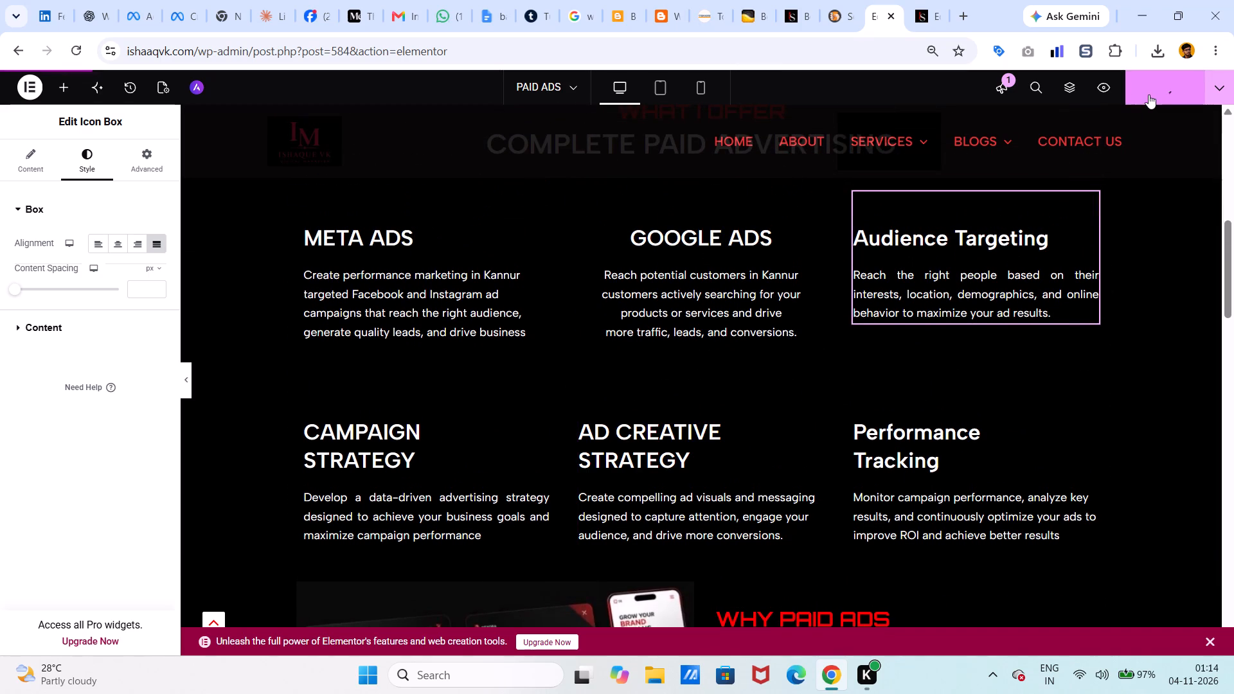
# Switch to the WordPress post editor and save the PAID ADS post.
pyautogui.click(941, 5)
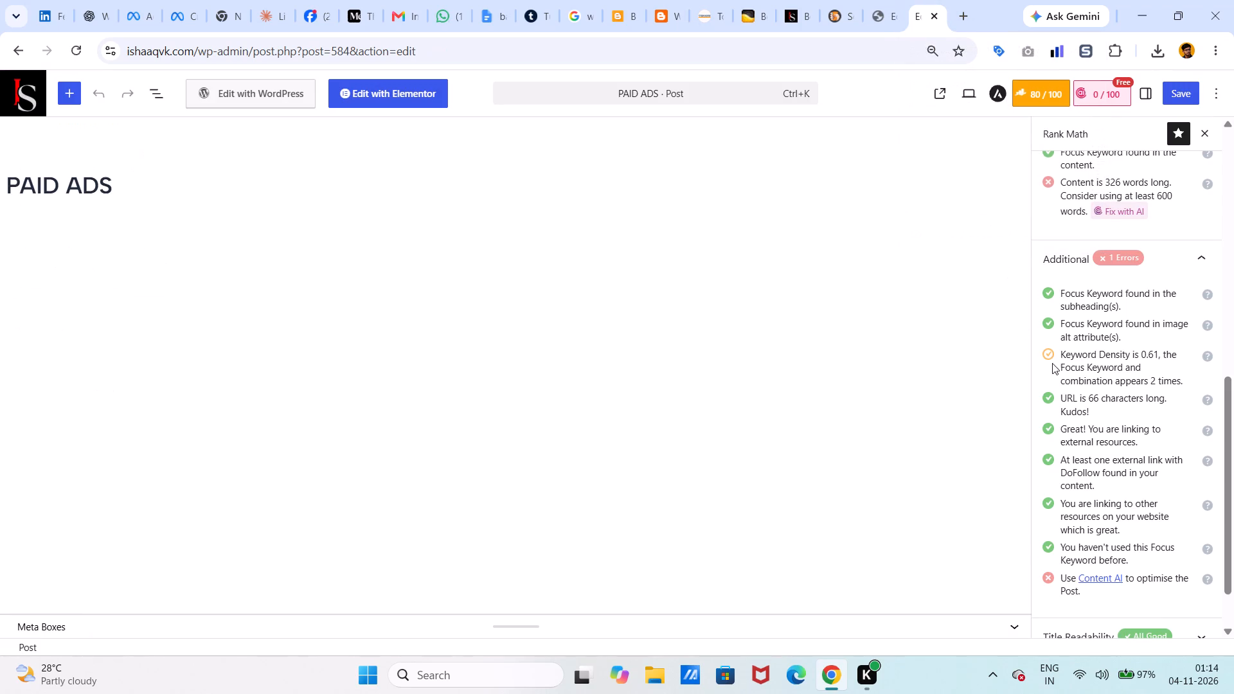
pyautogui.click(1163, 96)
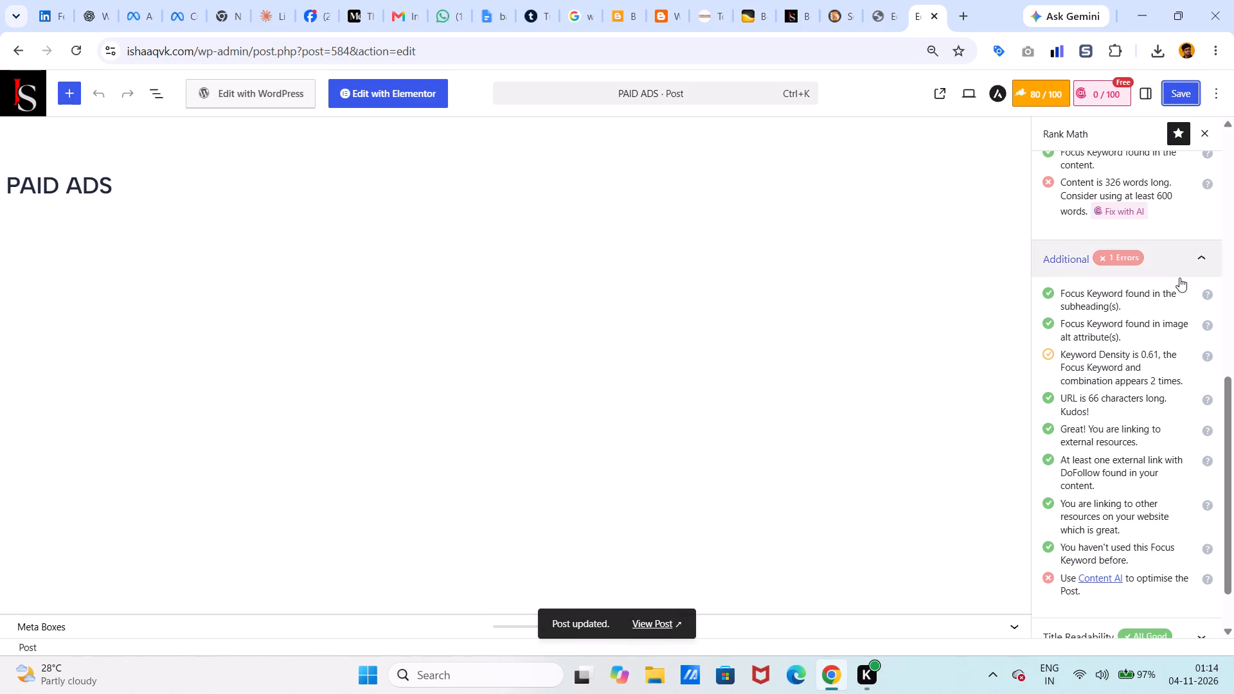
# Examine the Rank Math score and the keyword density, Basic SEO and Additional checks of the PAID ADS post.
pyautogui.scroll(-4, 1177, 281)
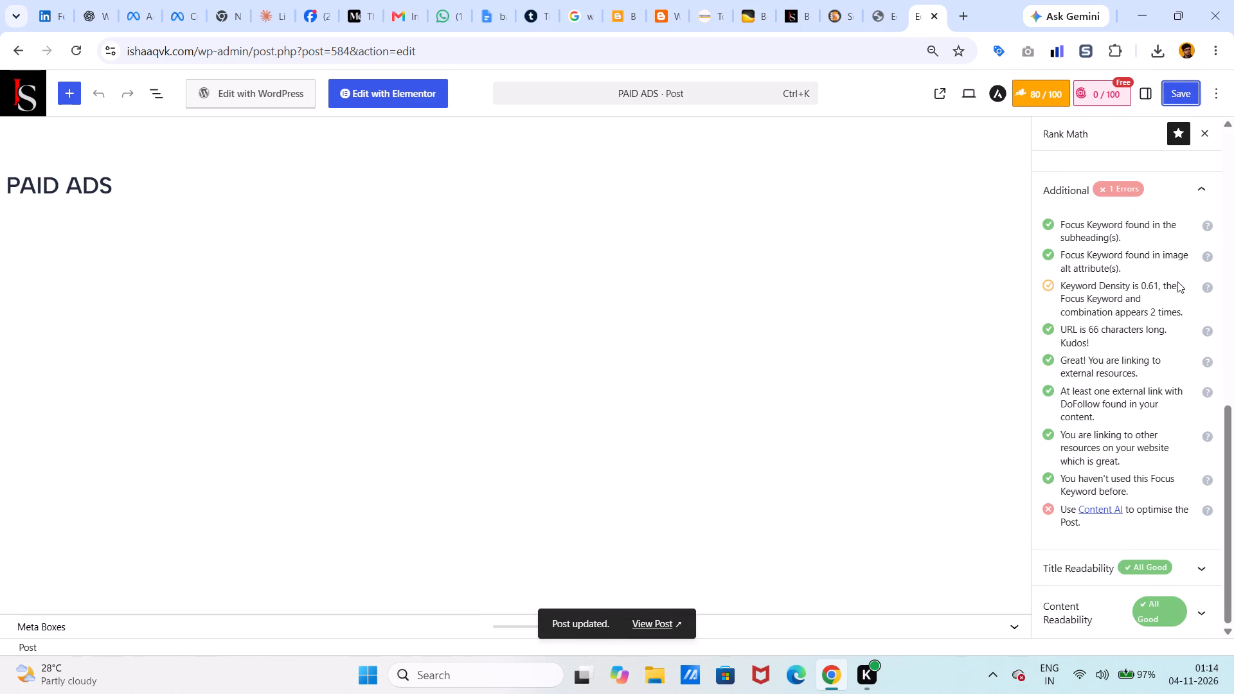
pyautogui.scroll(6, 1177, 281)
pyautogui.scroll(-4, 1177, 281)
pyautogui.scroll(7, 1177, 281)
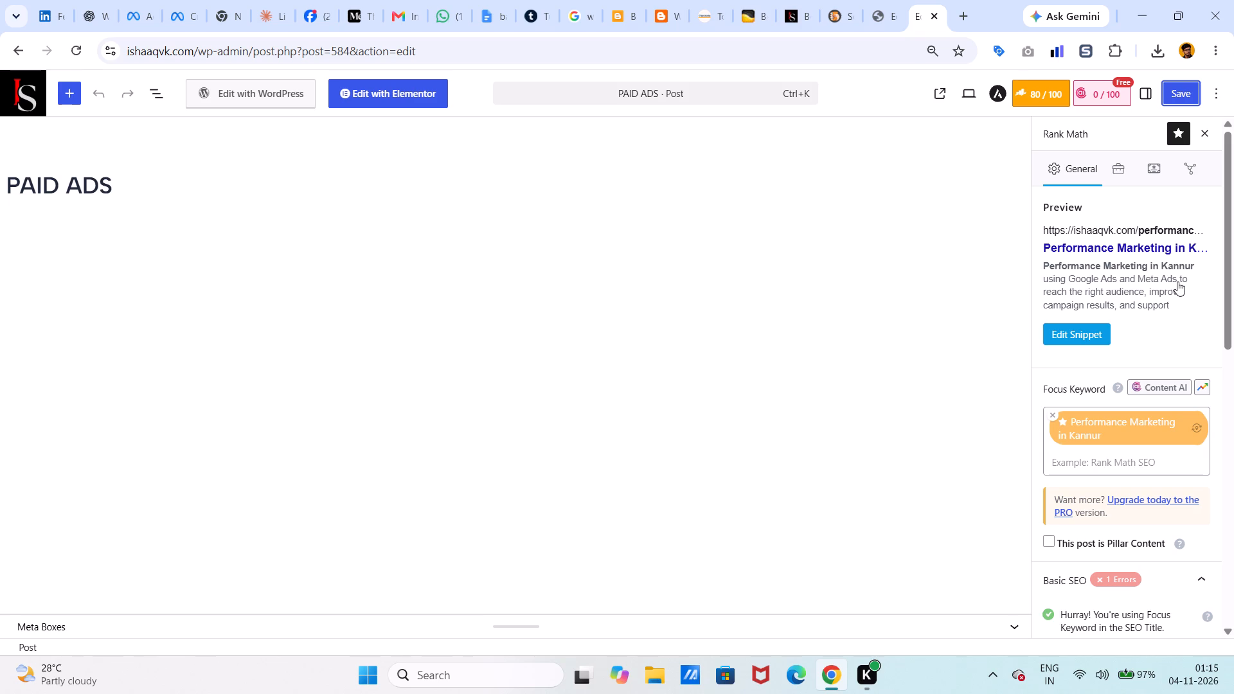
# Review the PAID ADS post's SEO title, permalink and description in the Preview Snippet Editor, leaving them unedited.
pyautogui.click(891, 1)
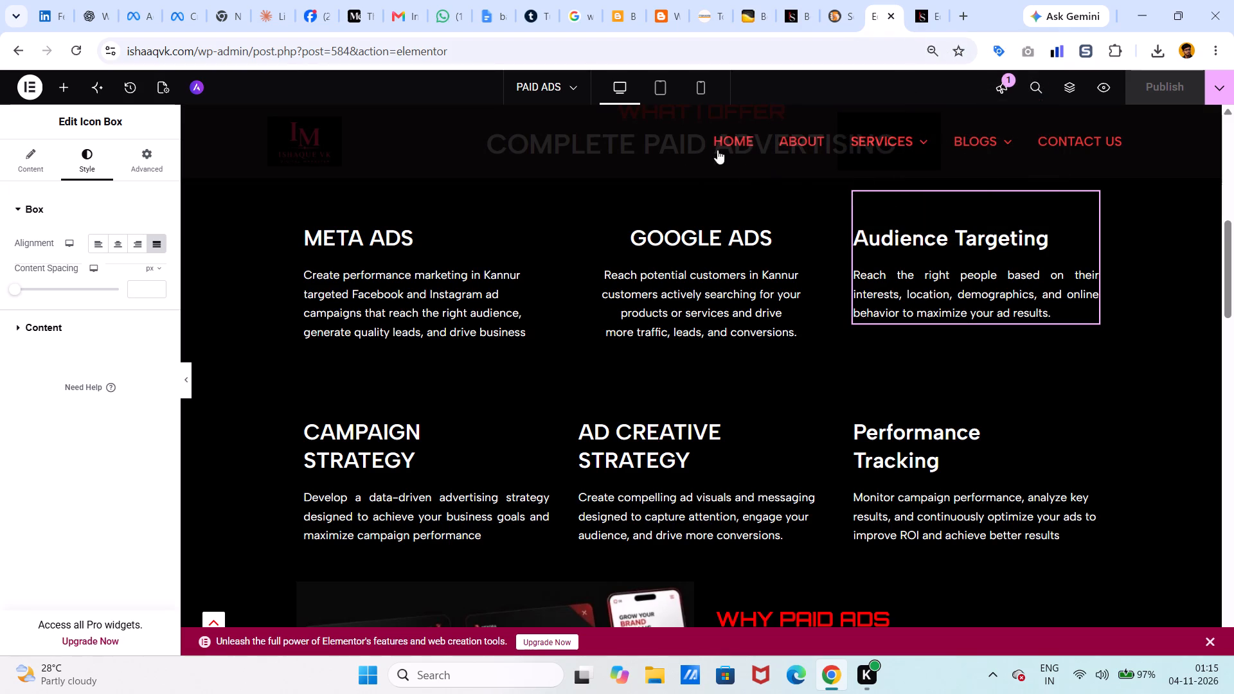
pyautogui.click(941, 22)
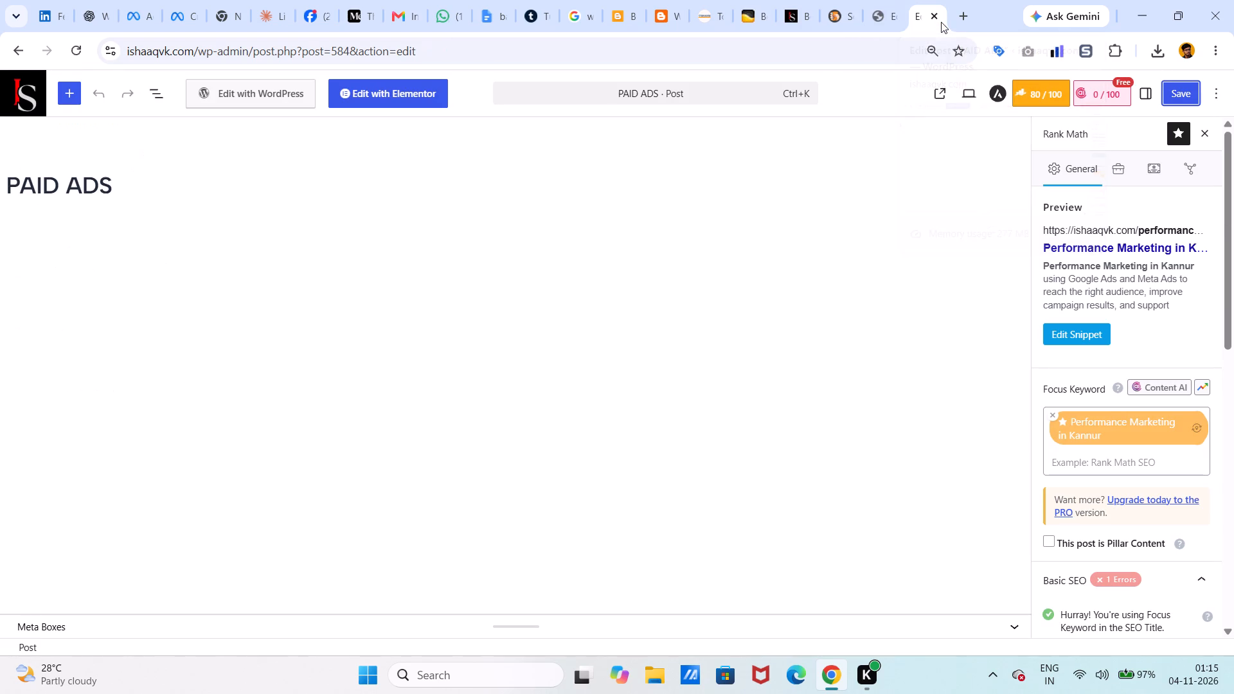
pyautogui.click(1081, 328)
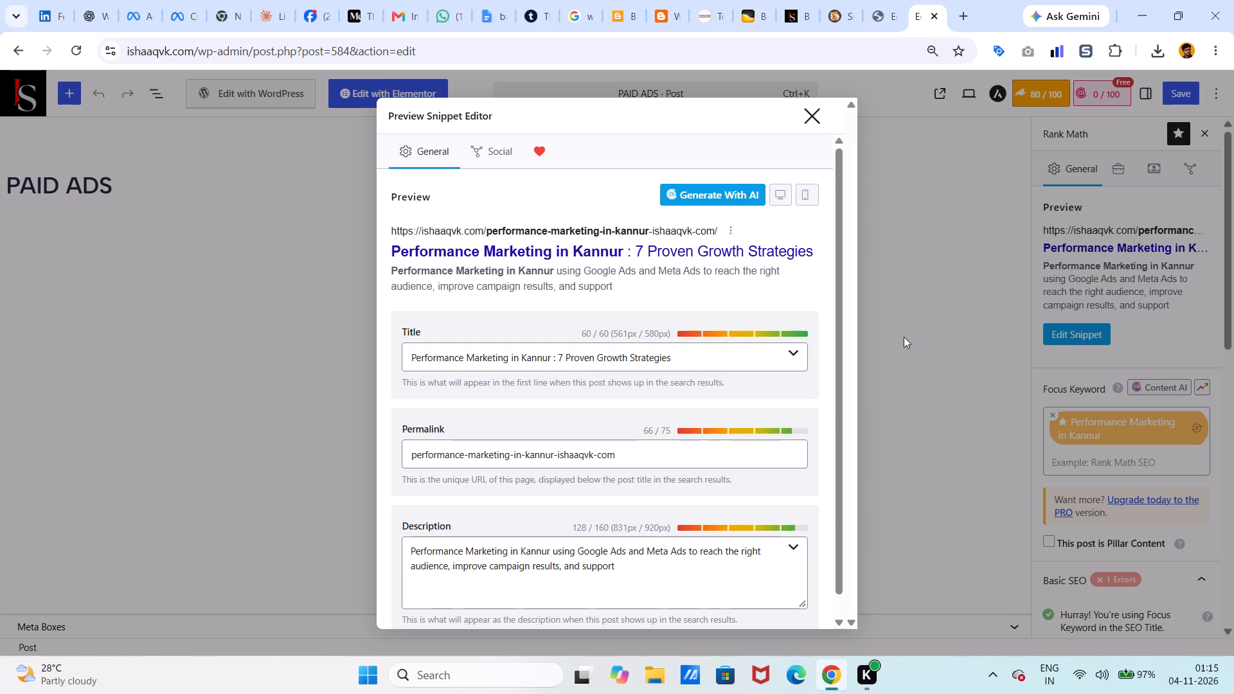
pyautogui.hscroll(-2, 904, 337)
pyautogui.click(823, 113)
# In the Elementor editor, look over the service descriptions and the WHY PAID ADS section of the PAID ADS page.
pyautogui.click(874, 2)
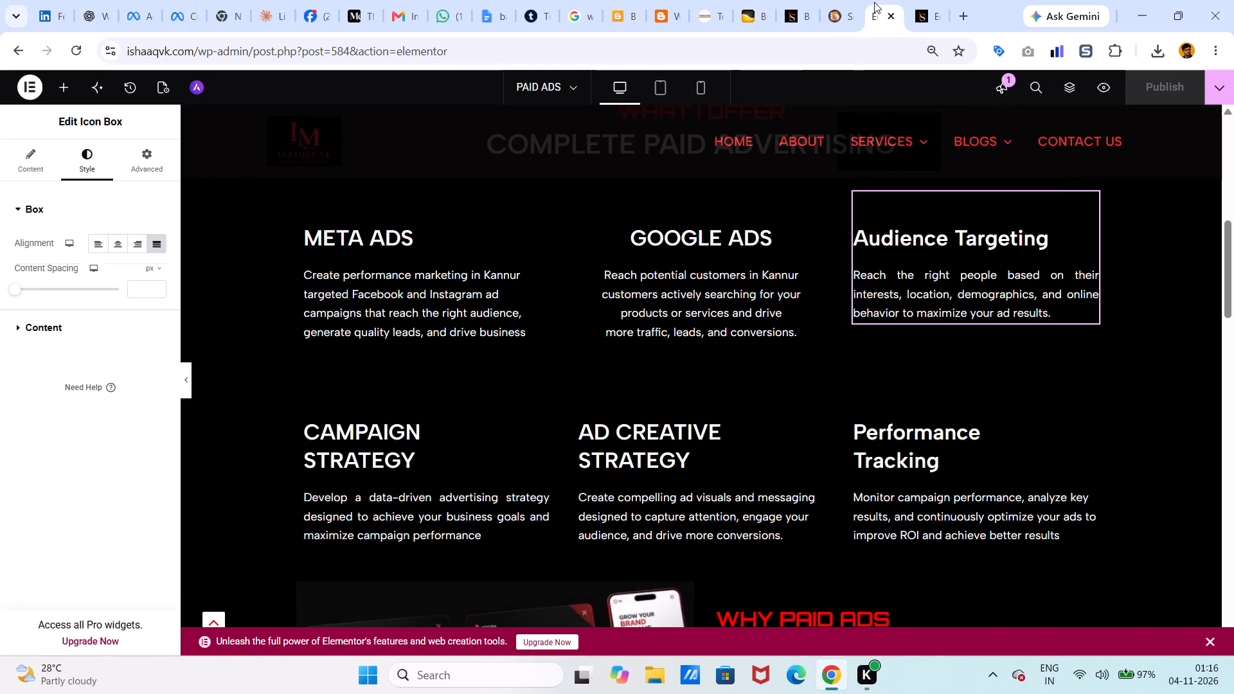
pyautogui.scroll(-2, 797, 353)
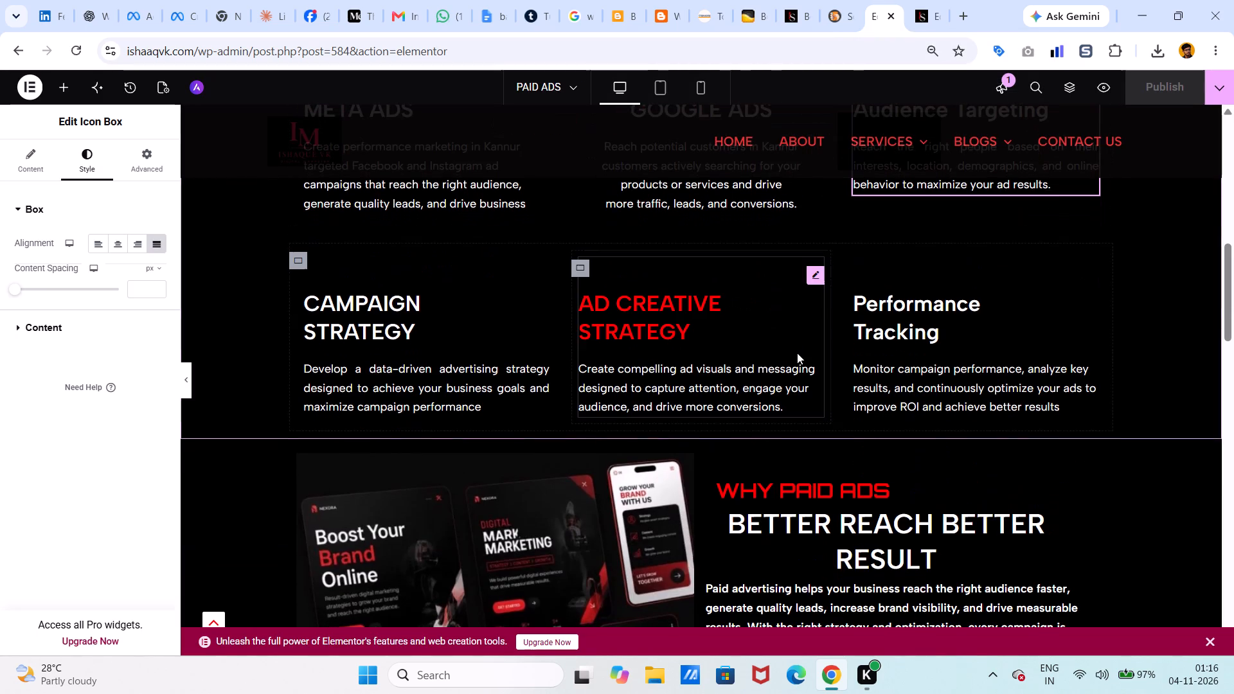
pyautogui.scroll(-2, 797, 353)
pyautogui.scroll(-1, 828, 422)
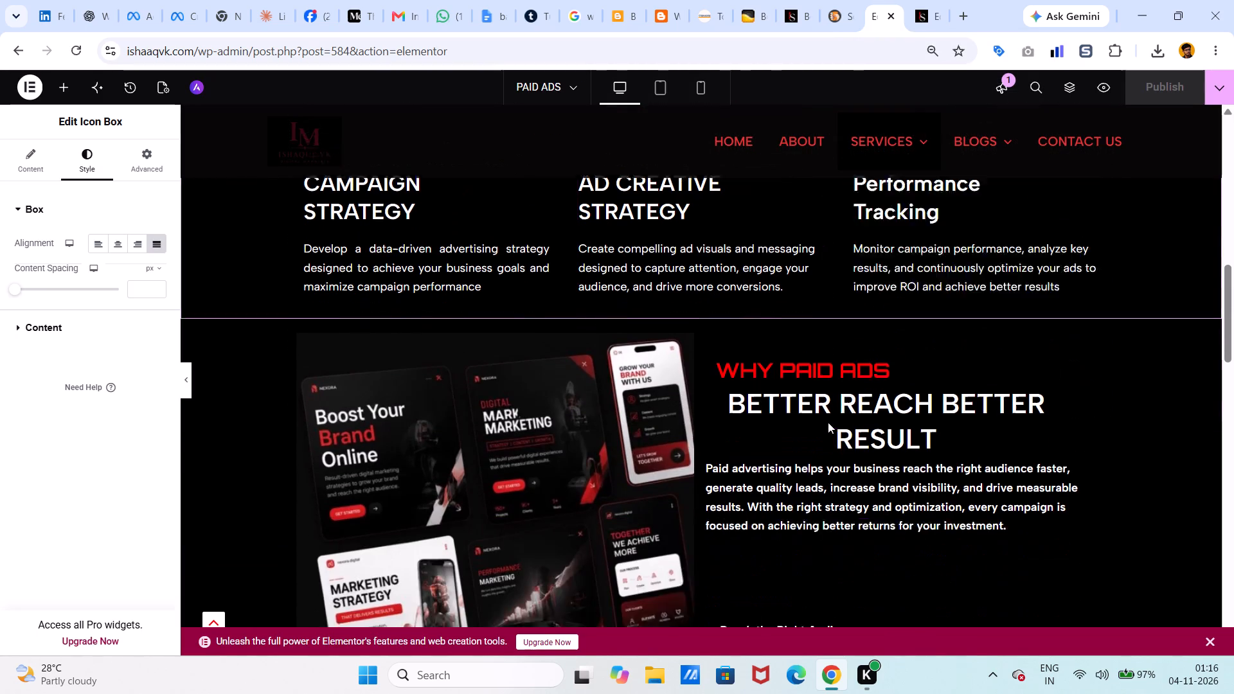
pyautogui.scroll(-1, 828, 422)
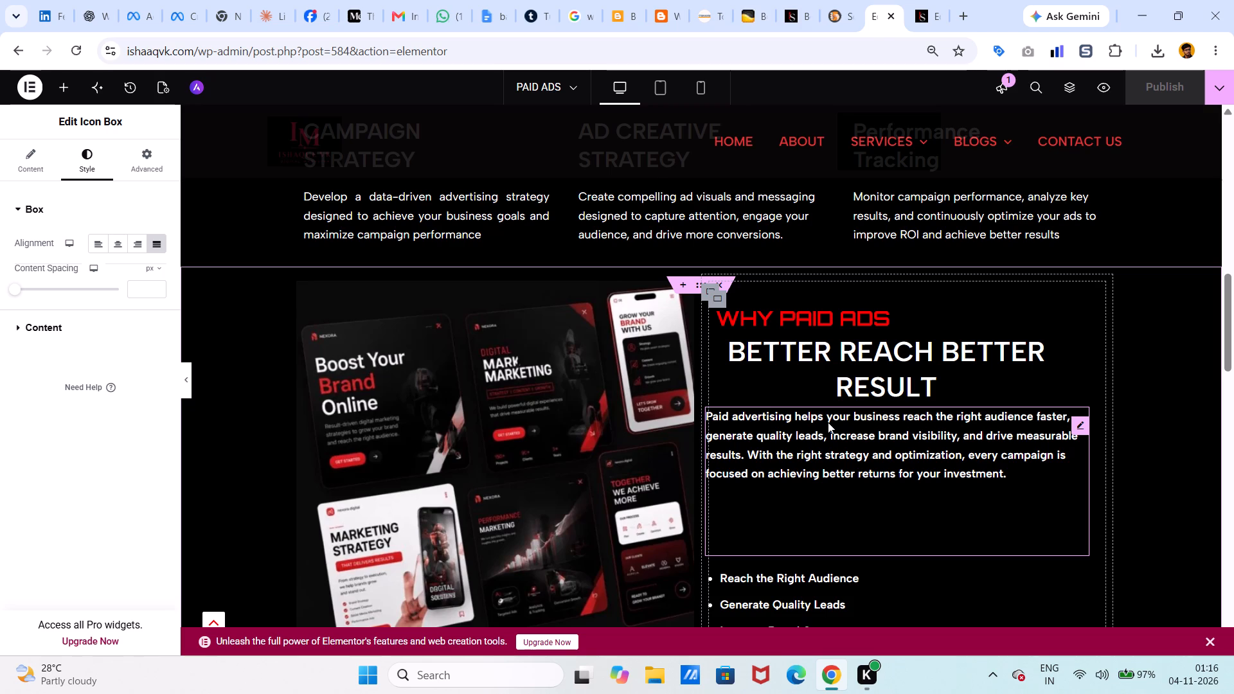
pyautogui.scroll(4, 828, 422)
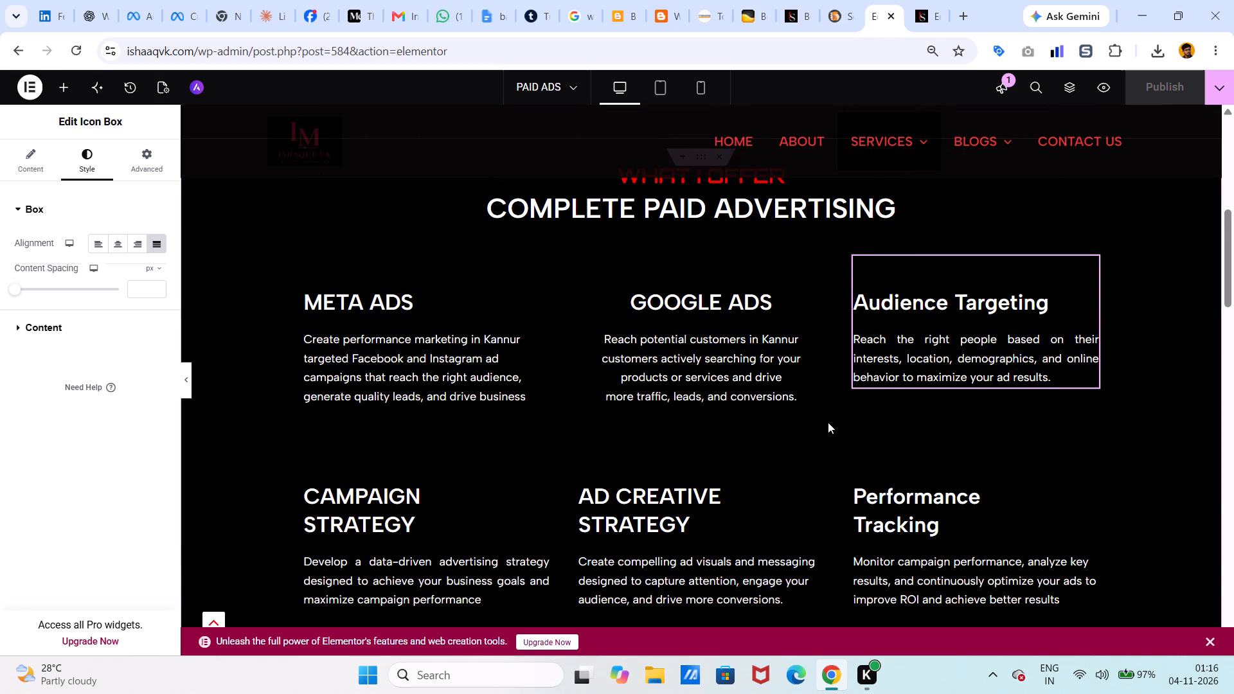
pyautogui.scroll(-2, 636, 494)
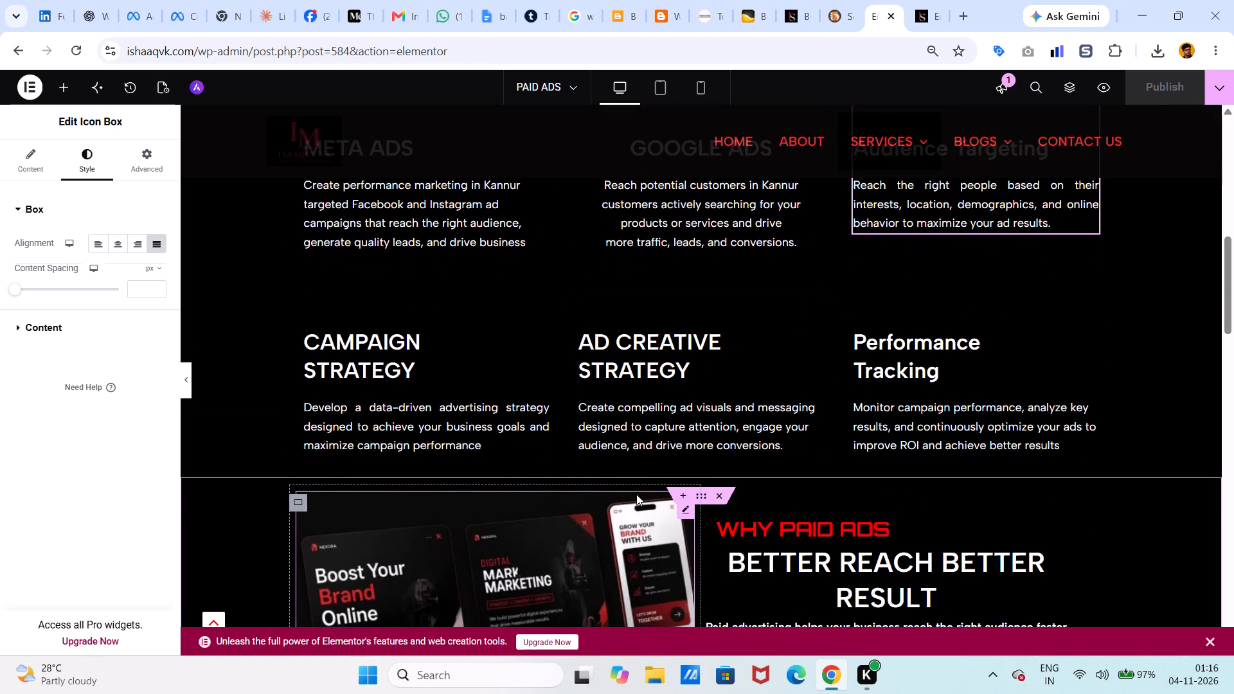
pyautogui.scroll(1, 636, 494)
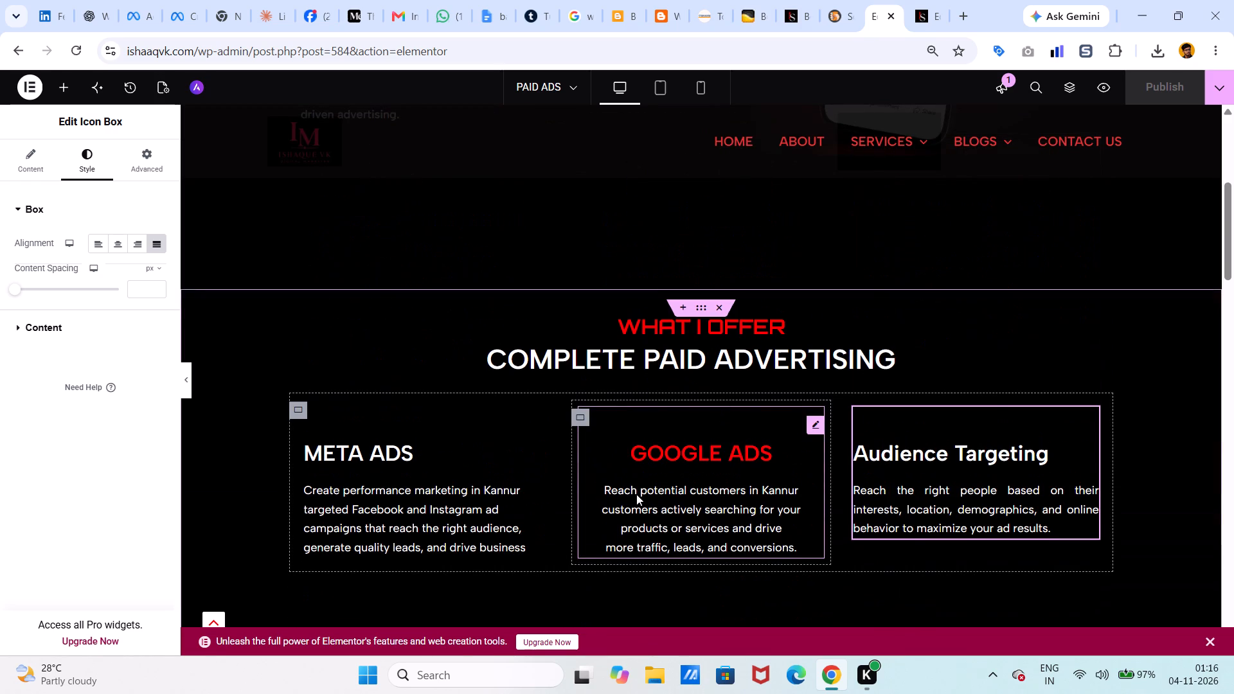
pyautogui.scroll(-1, 636, 494)
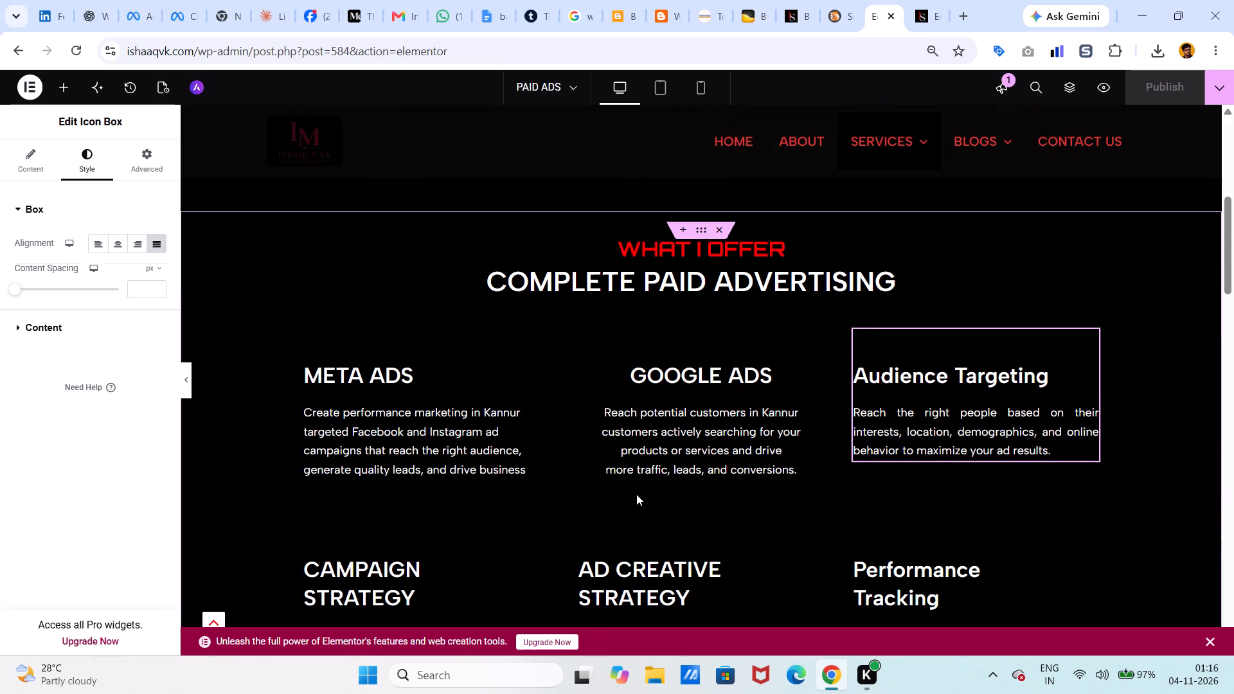
pyautogui.scroll(-1, 636, 494)
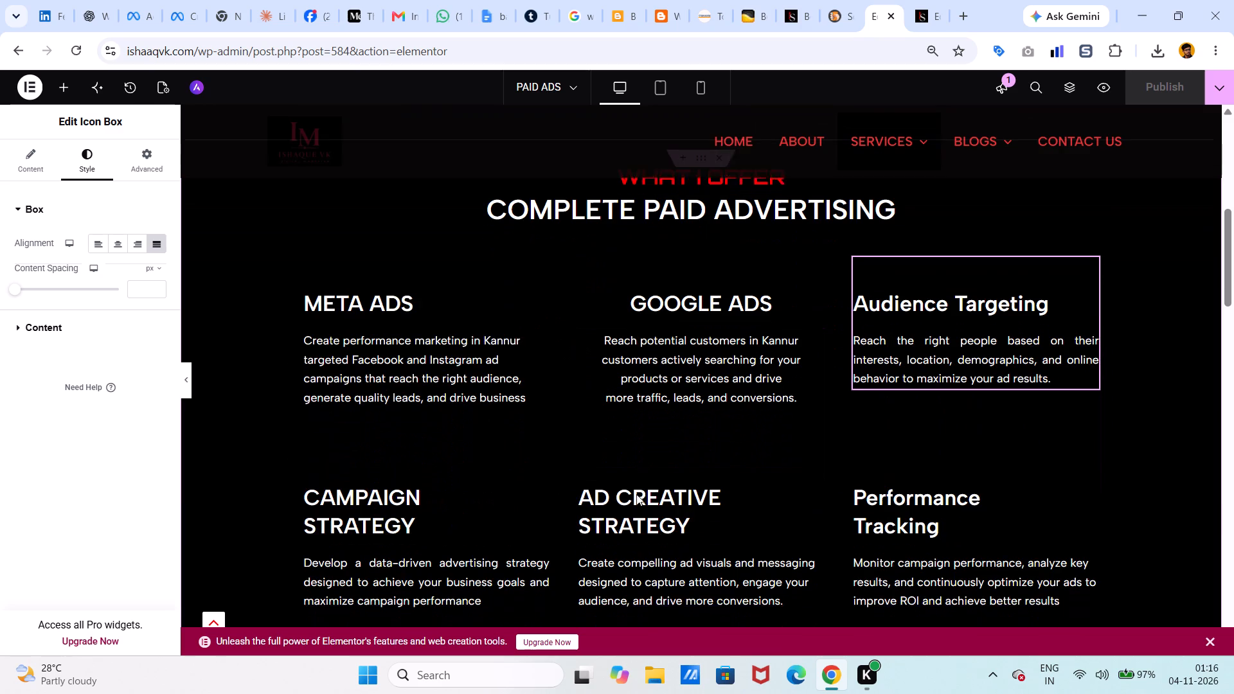
pyautogui.scroll(-1, 636, 494)
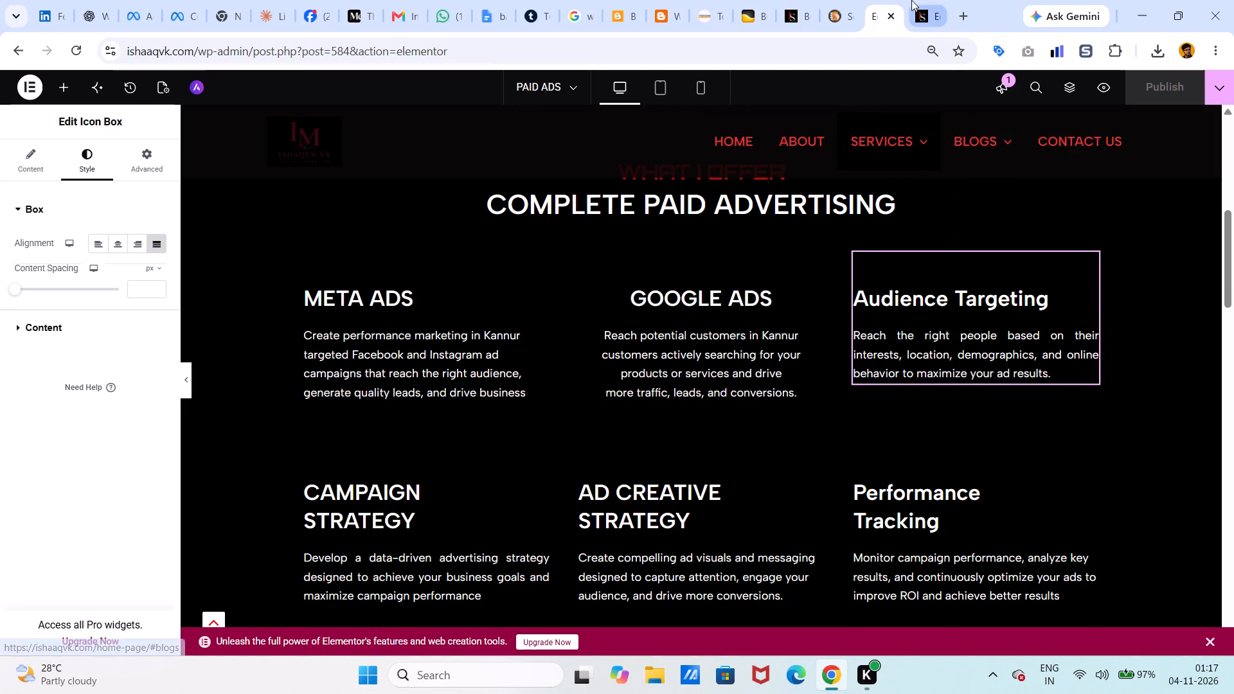
# Open a new browser tab.
pyautogui.click(964, 7)
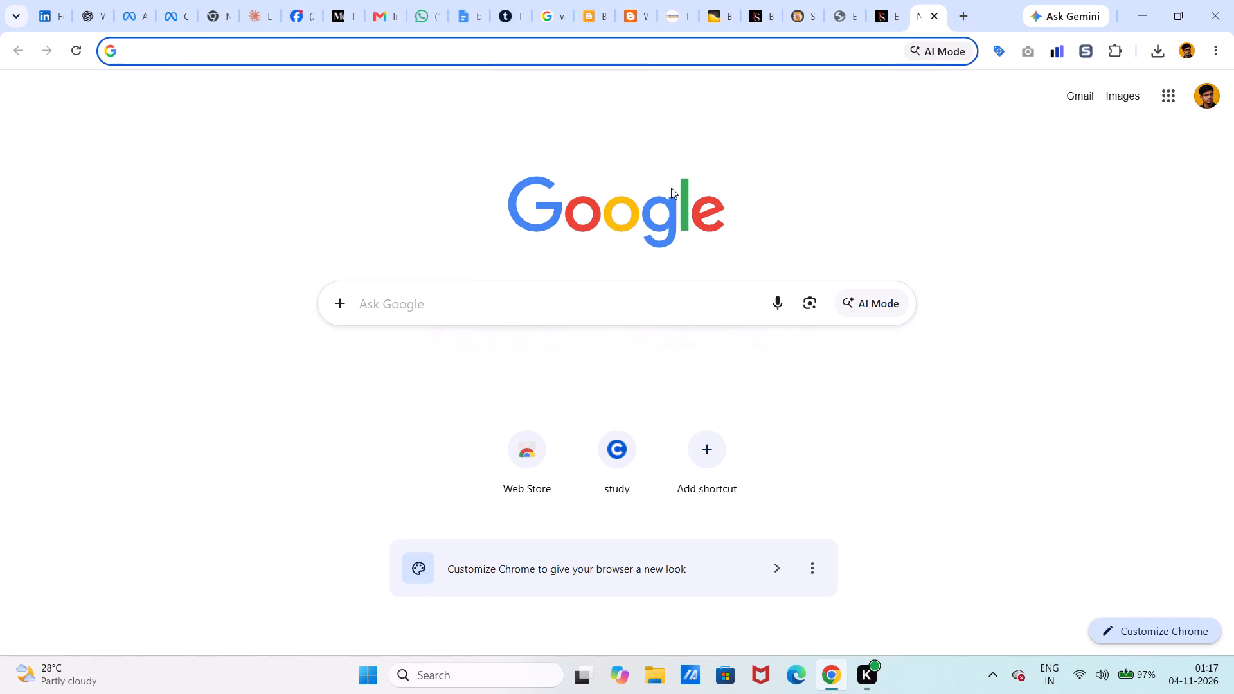